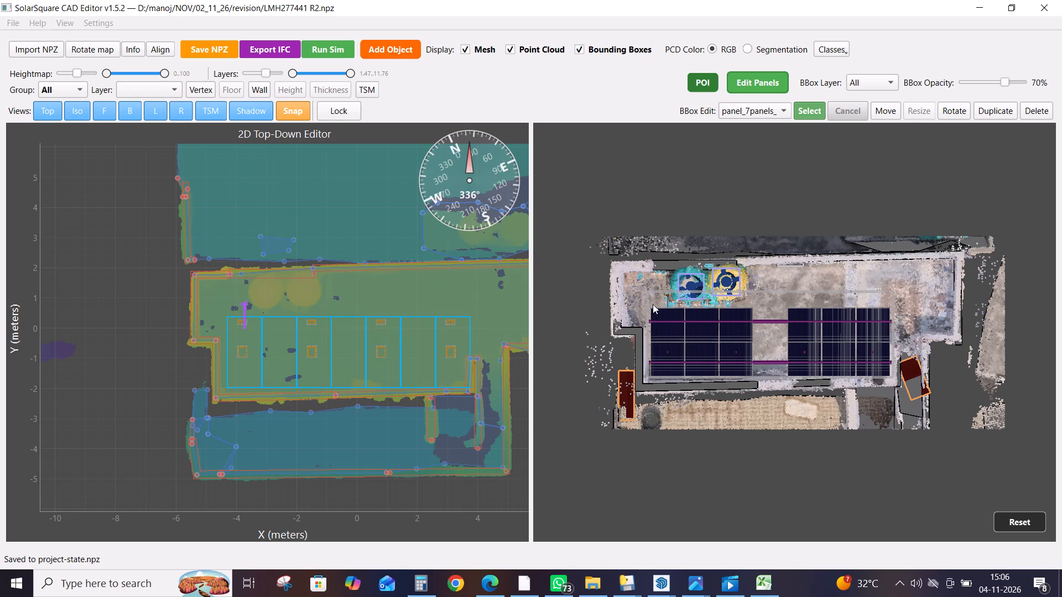
click(485, 595)
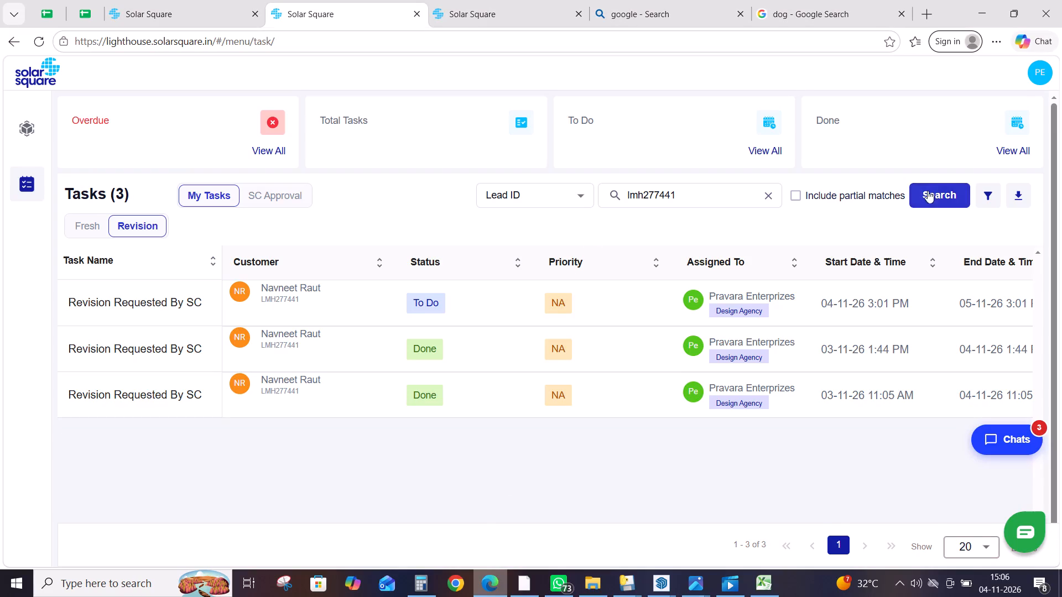
click(928, 191)
click(93, 228)
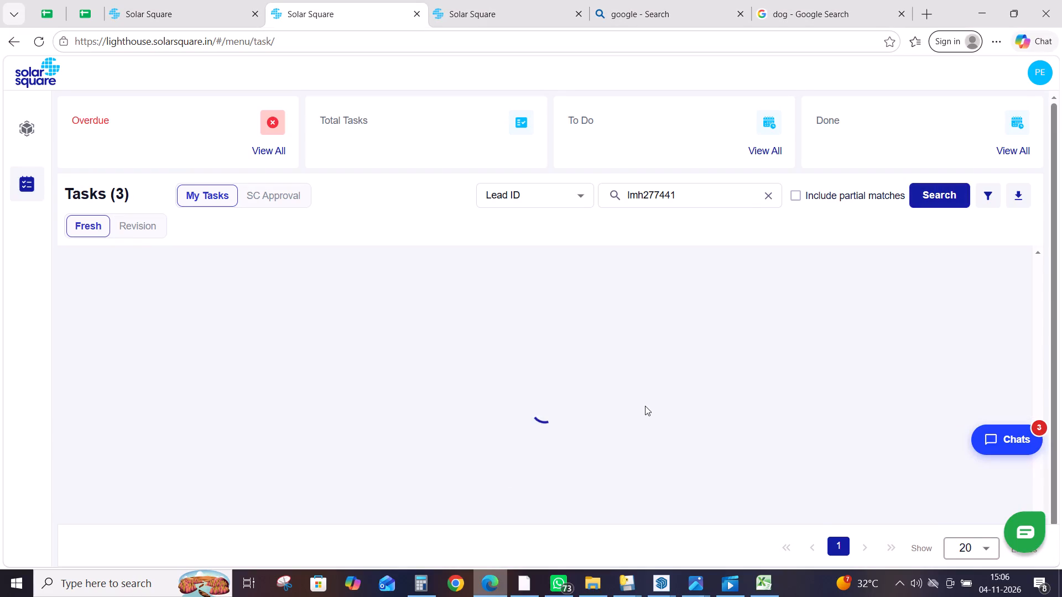
click(645, 406)
click(650, 322)
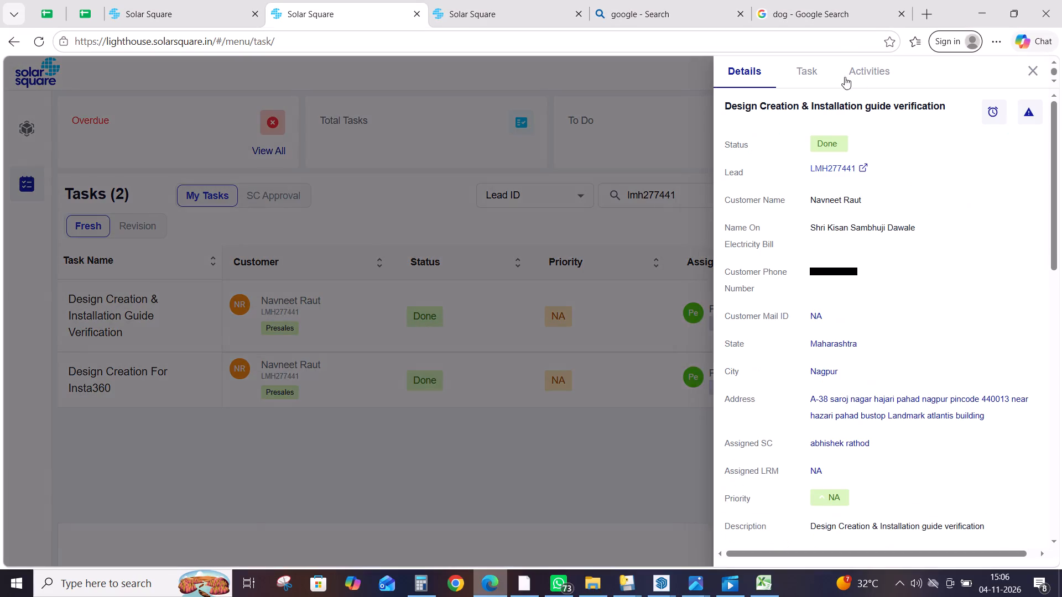
Find the Installation Area Layout image in the task's submitted form and examine the hand-drawn sketch.
click(819, 77)
scroll(926, 333, down, 15)
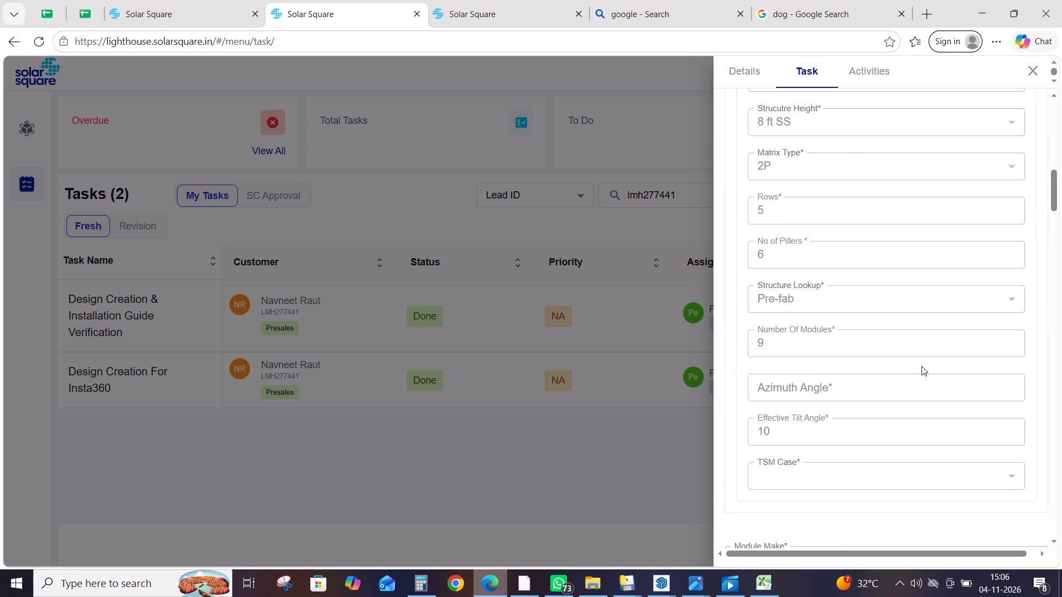
scroll(922, 366, down, 18)
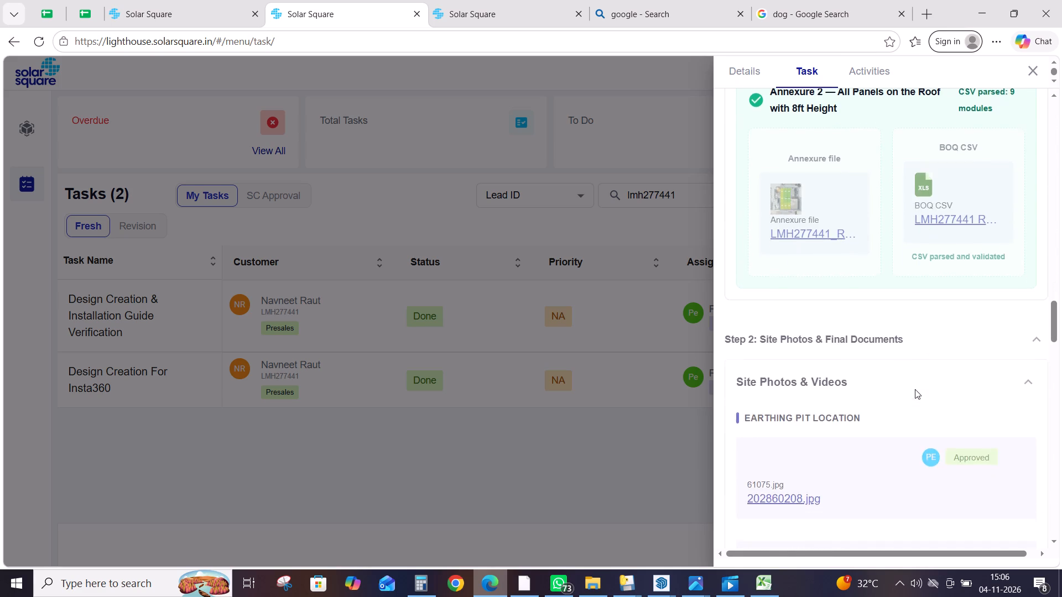
scroll(915, 389, down, 13)
scroll(887, 396, down, 16)
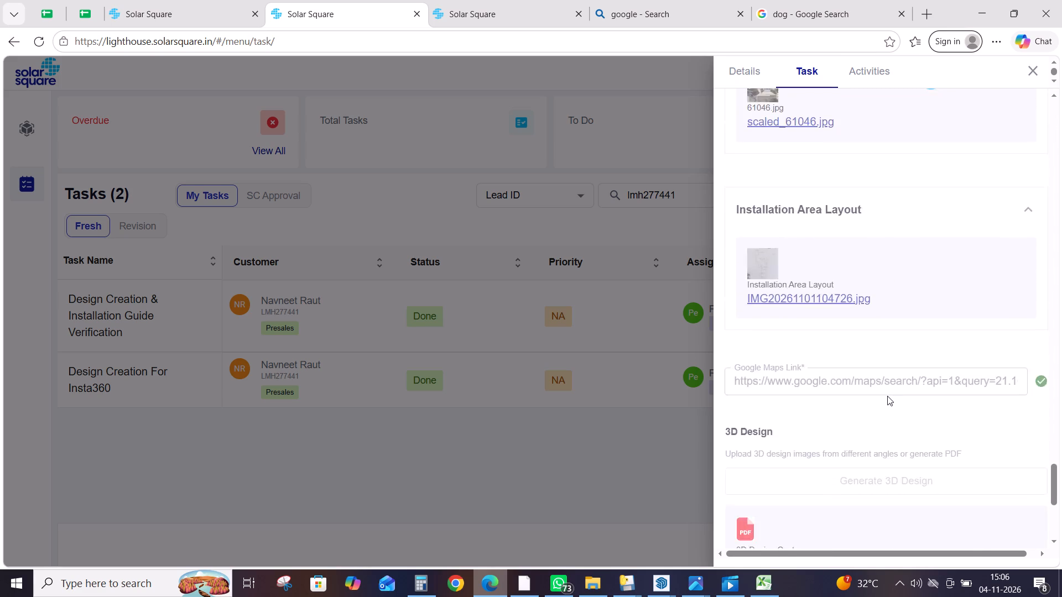
scroll(887, 396, down, 8)
scroll(815, 406, up, 2)
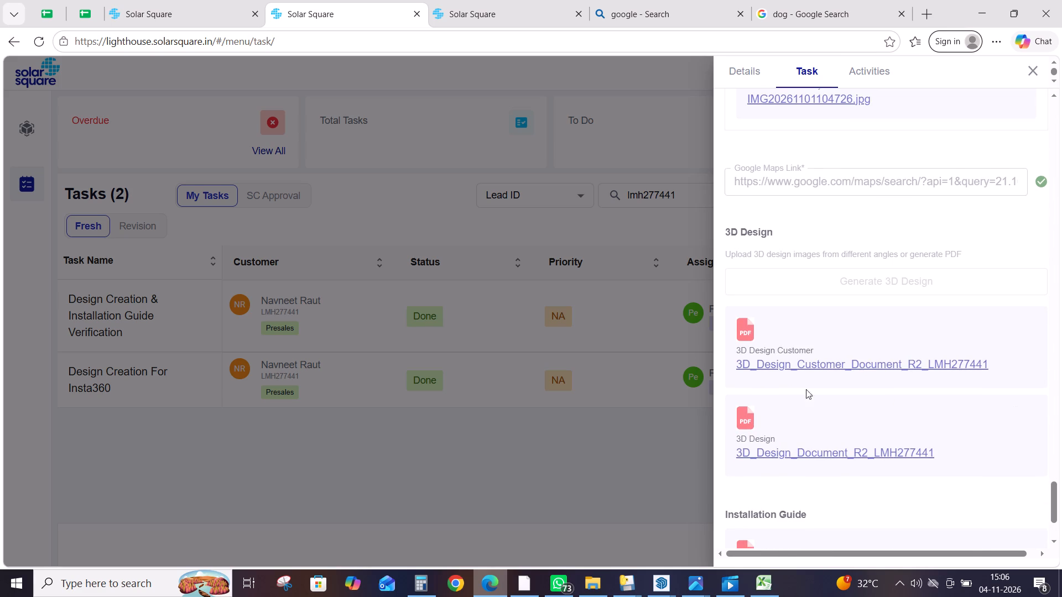
scroll(802, 376, down, 2)
scroll(802, 376, up, 8)
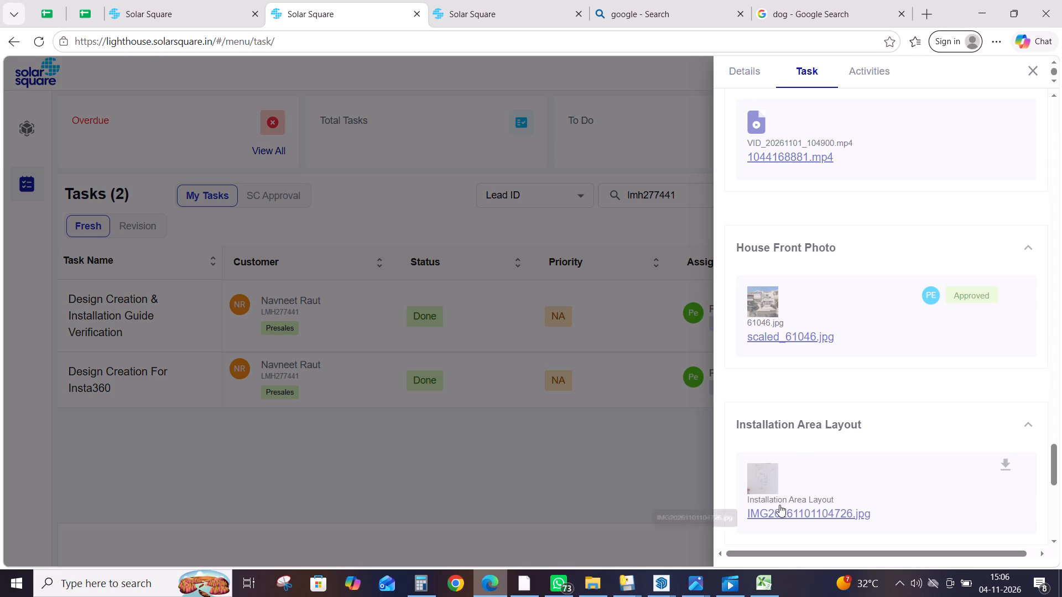
click(779, 507)
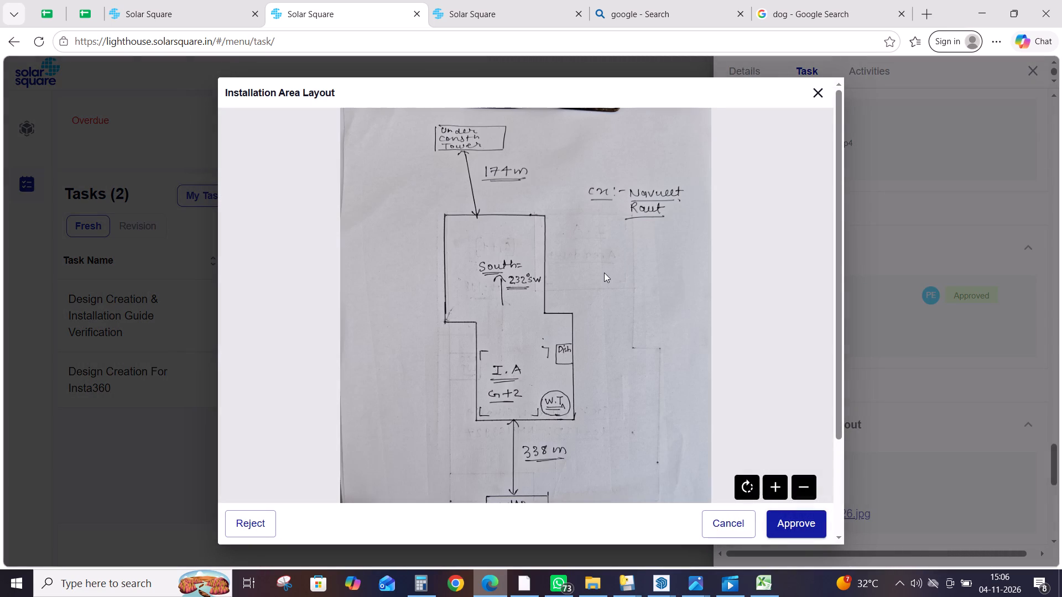
scroll(615, 354, down, 1)
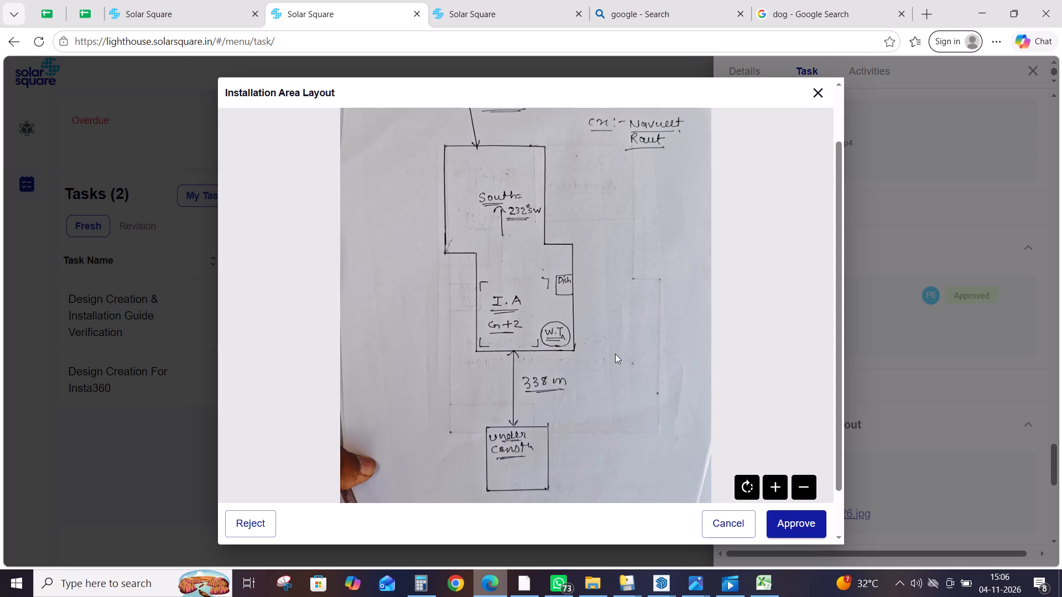
scroll(615, 354, up, 2)
click(949, 261)
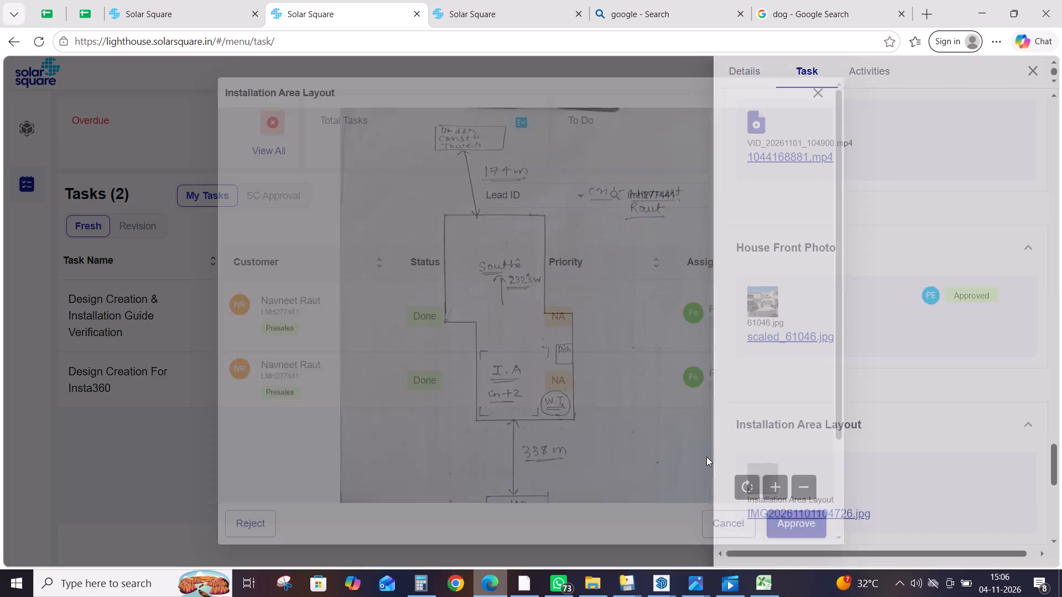
Switch to the other SolarSquare editor window and examine the roof, panel array and surrounding buildings in the 3D point cloud.
drag(629, 585, 627, 580)
click(632, 585)
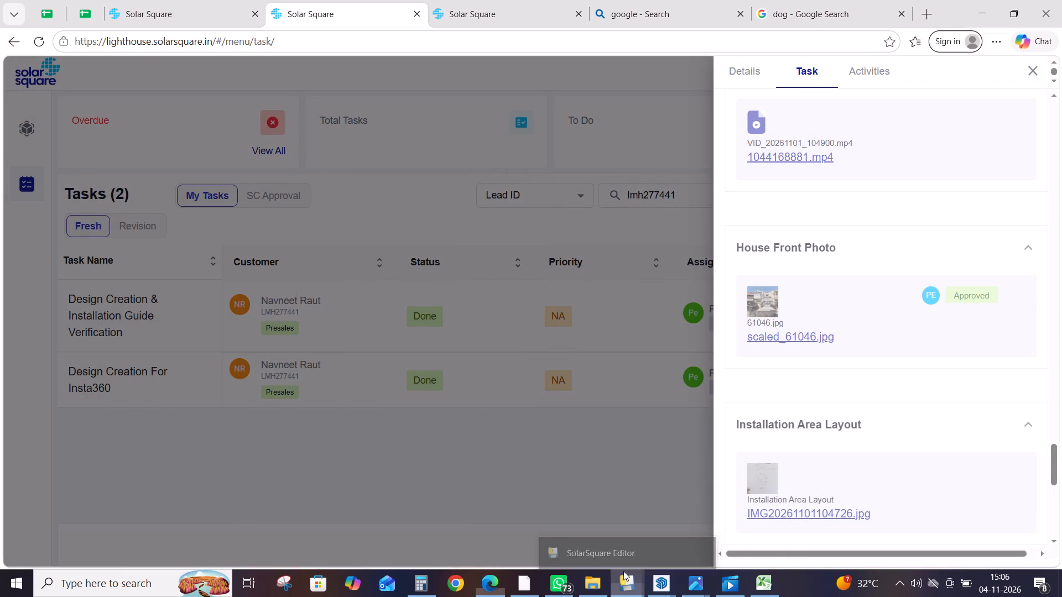
click(620, 580)
click(601, 532)
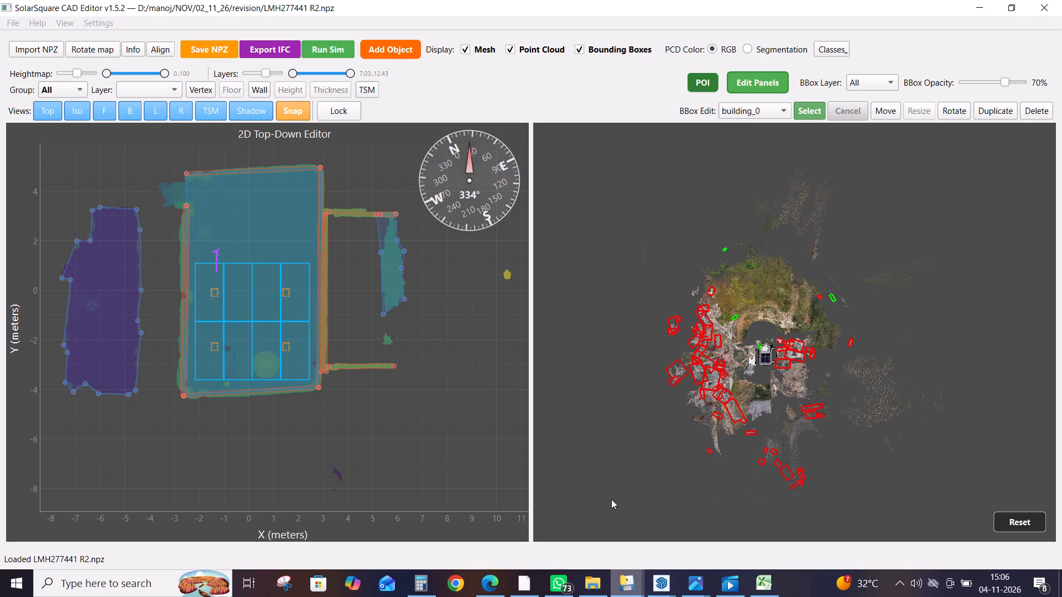
scroll(806, 342, up, 17)
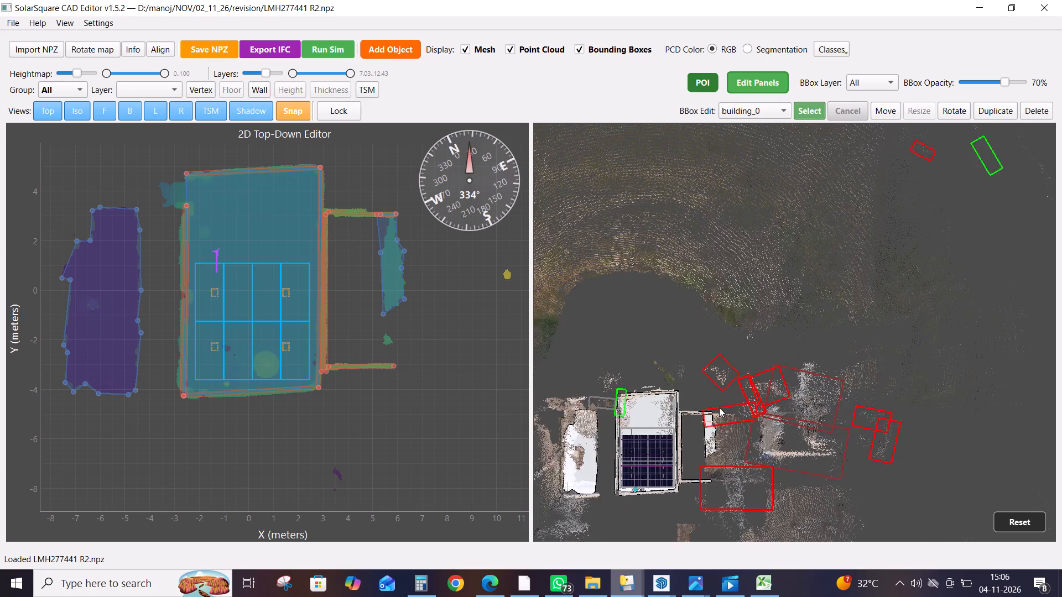
right_drag(719, 407, 742, 322)
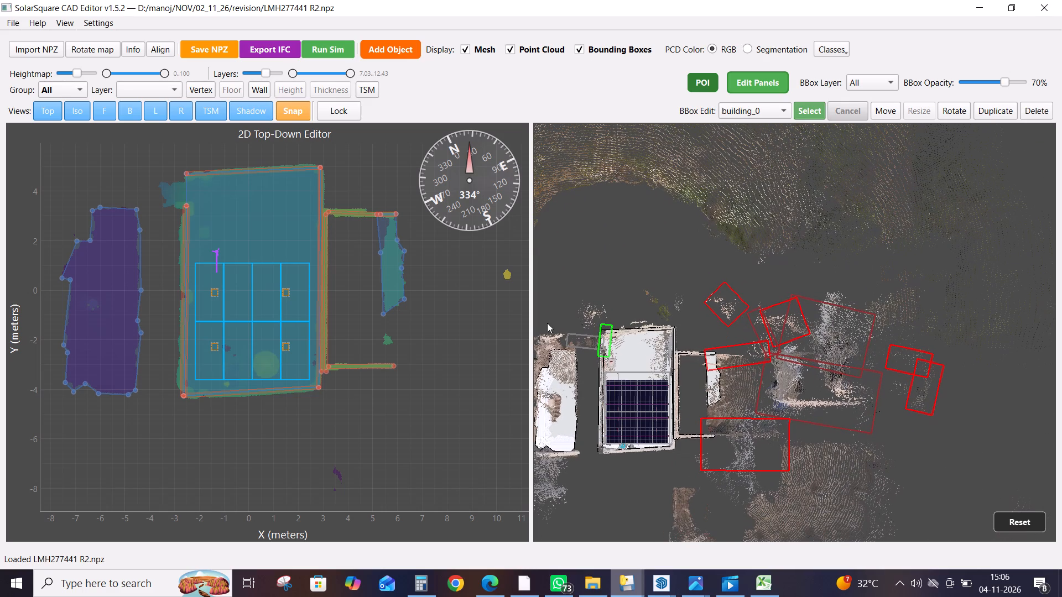
Switch back to the verification task in the browser.
click(488, 585)
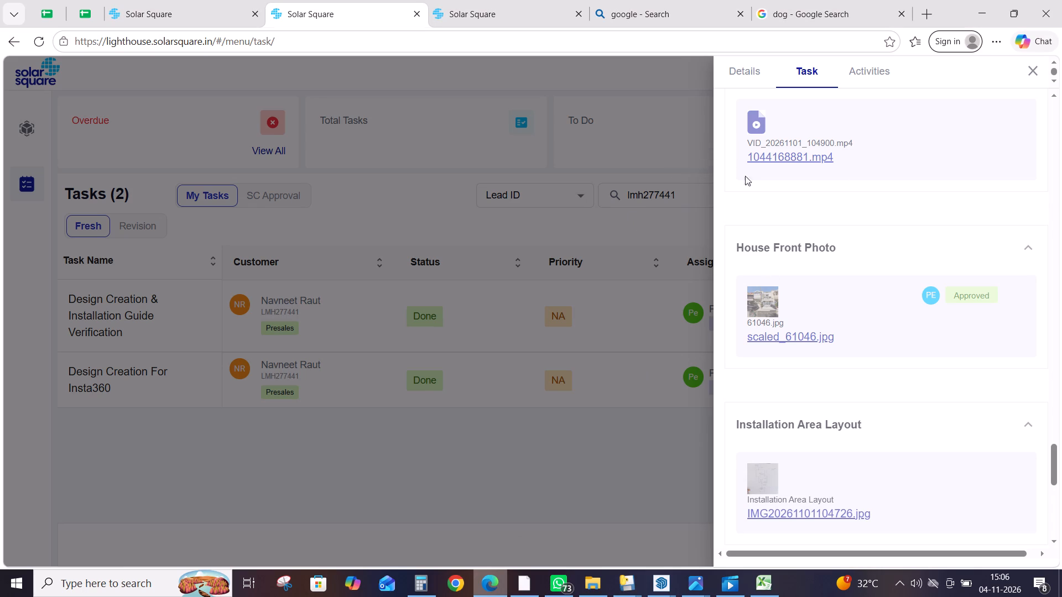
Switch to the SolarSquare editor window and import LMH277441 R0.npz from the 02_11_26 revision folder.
click(998, 0)
click(343, 322)
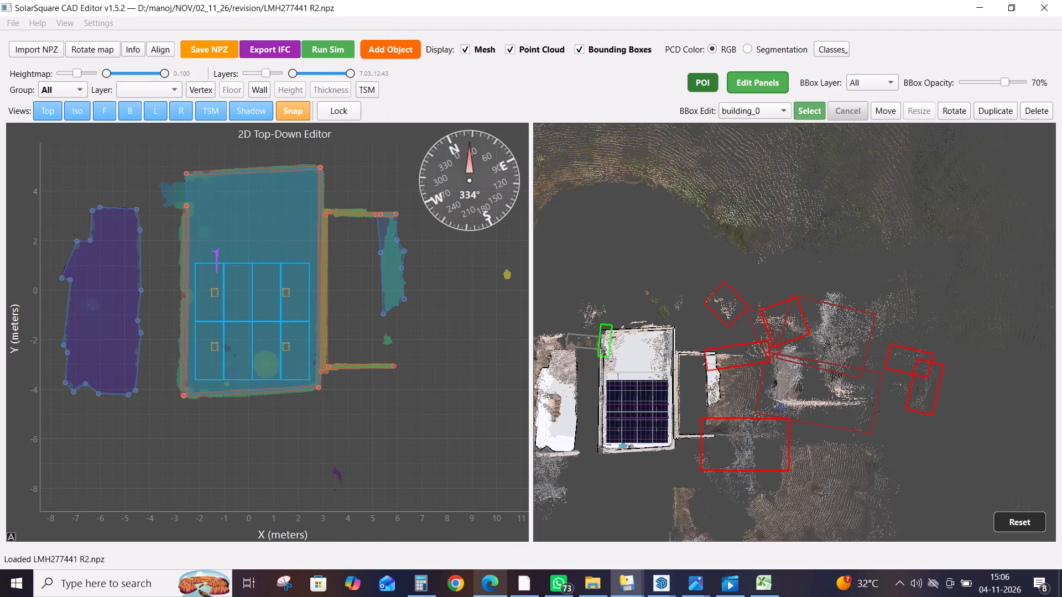
click(39, 49)
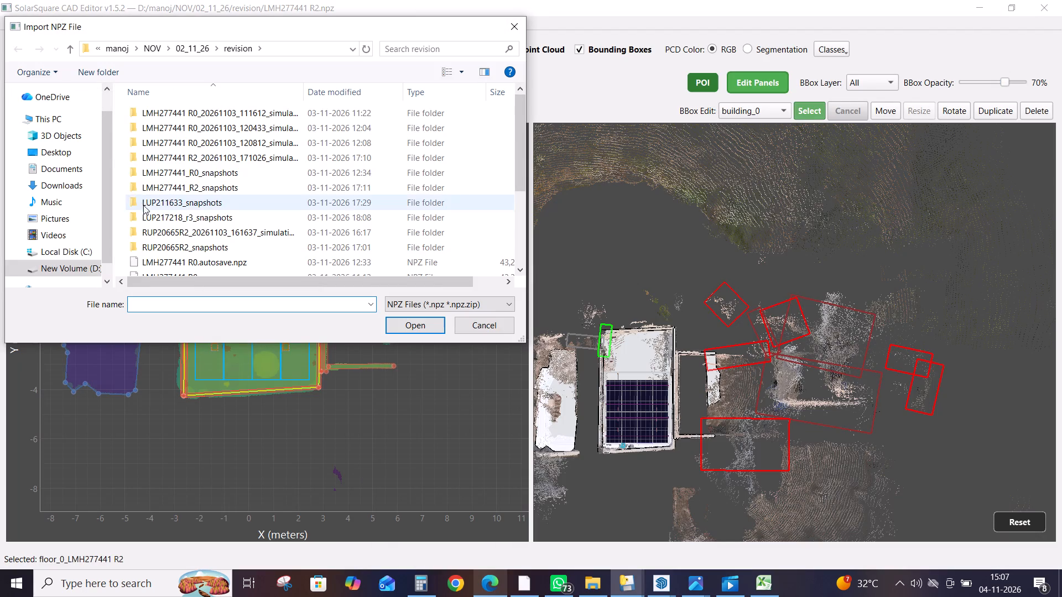
click(72, 39)
click(64, 49)
click(188, 205)
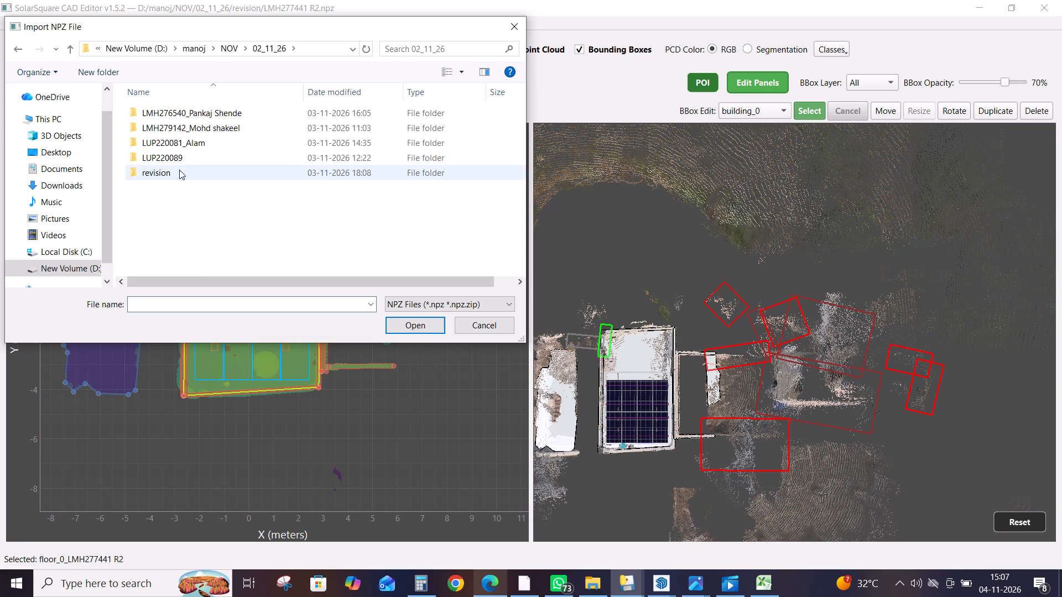
double_click(179, 170)
scroll(232, 246, down, 2)
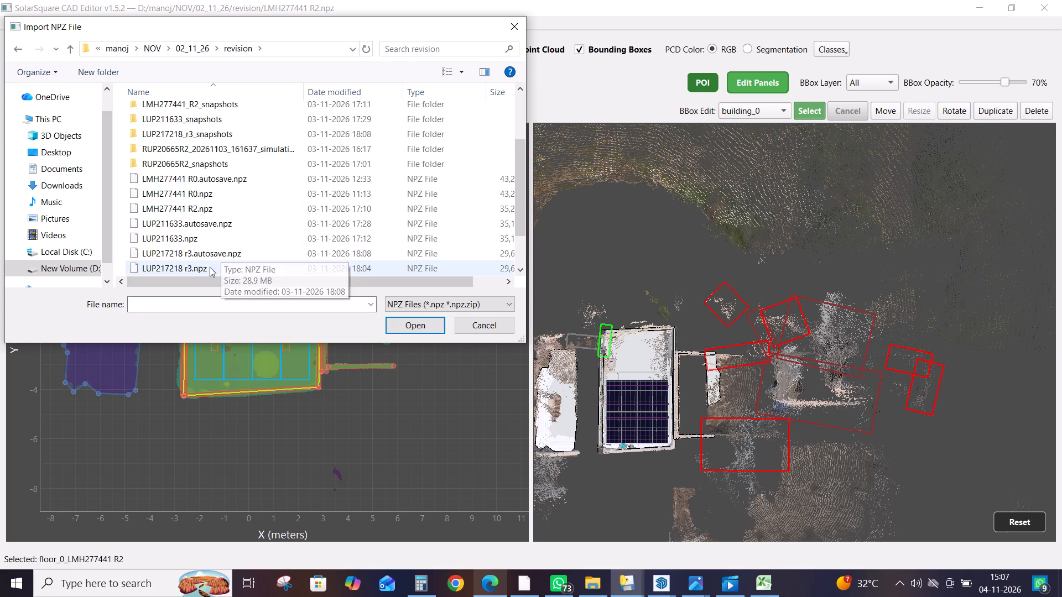
double_click(186, 193)
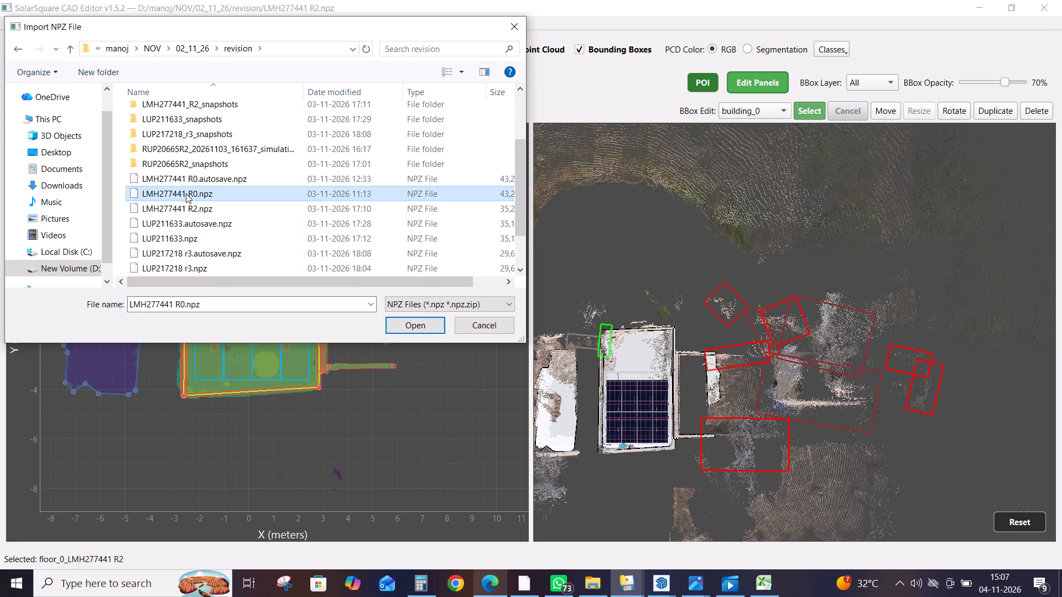
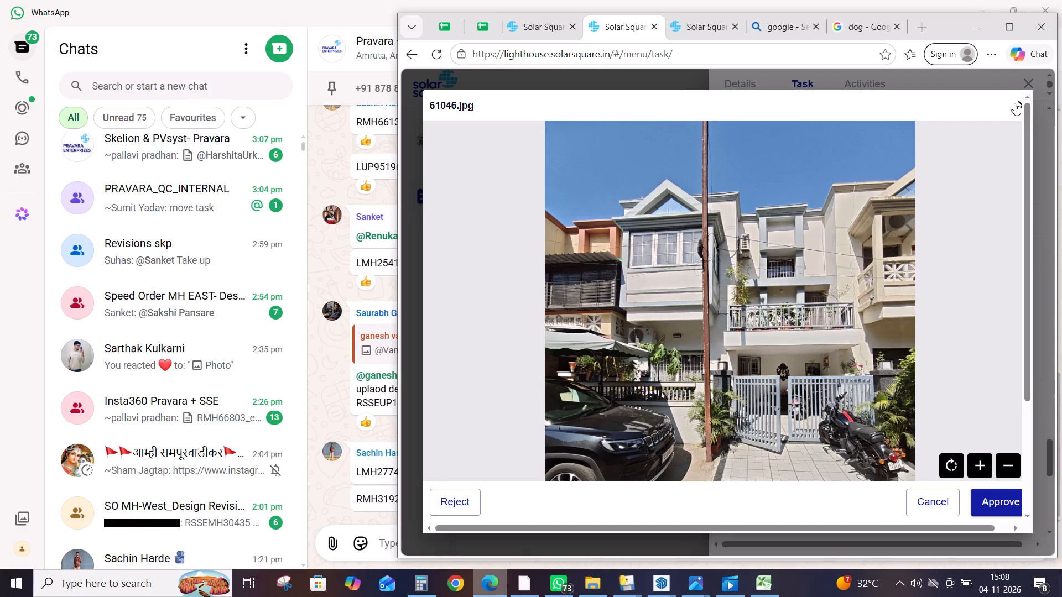
Close the House Front Photo preview in the verification task and switch from the browser to another open application.
click(1049, 143)
click(630, 589)
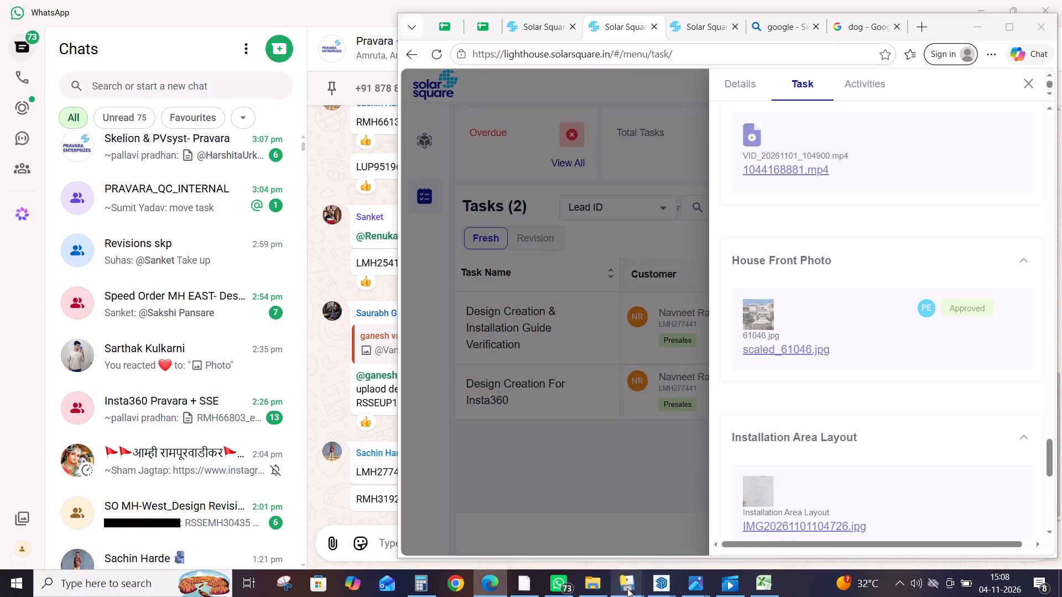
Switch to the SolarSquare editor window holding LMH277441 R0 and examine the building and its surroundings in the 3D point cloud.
click(684, 533)
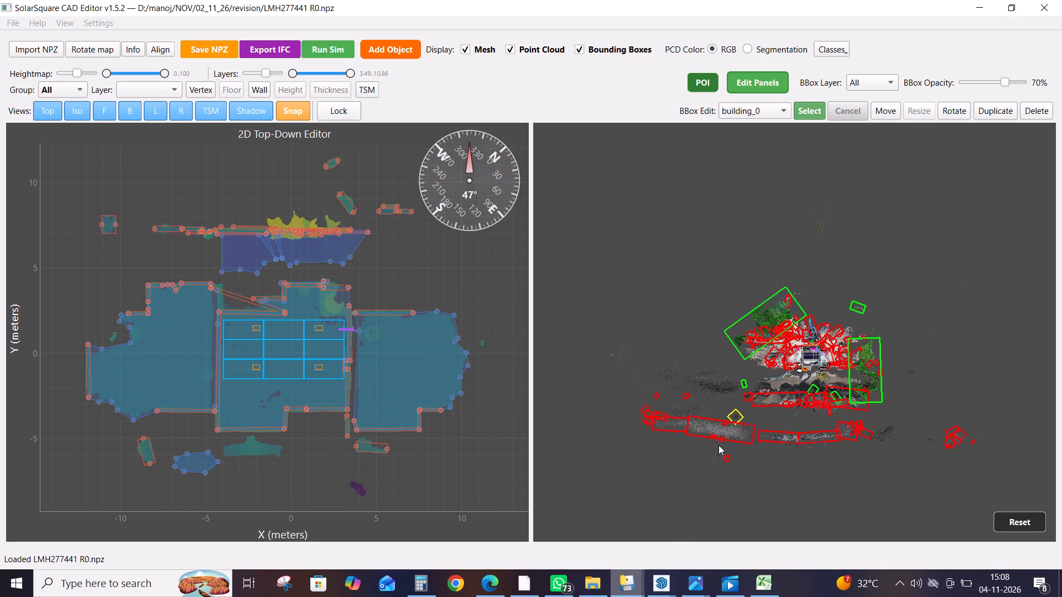
scroll(819, 364, up, 7)
drag(867, 455, 1008, 418)
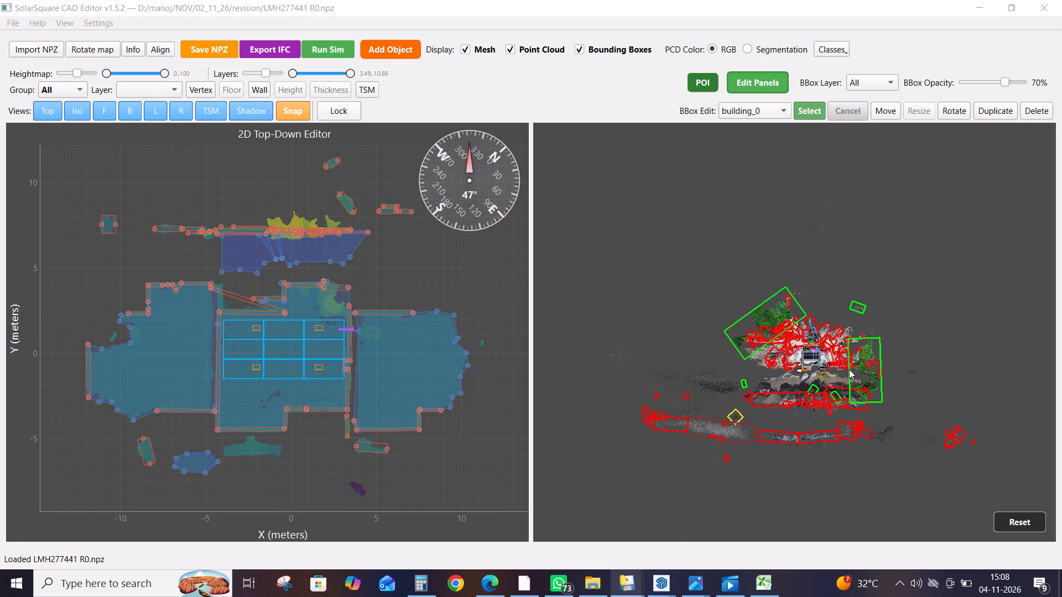
scroll(849, 369, up, 3)
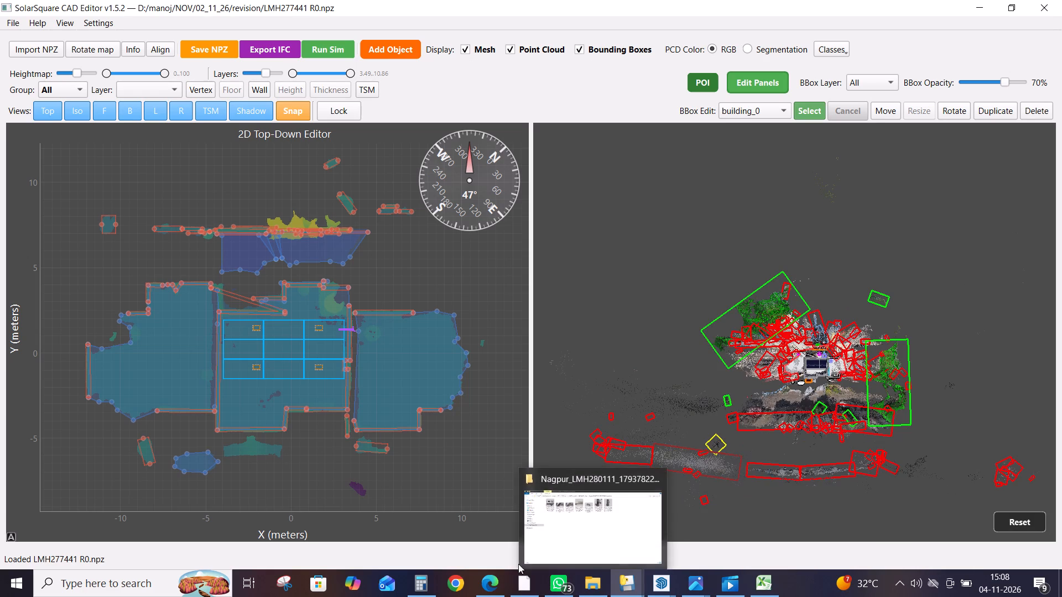
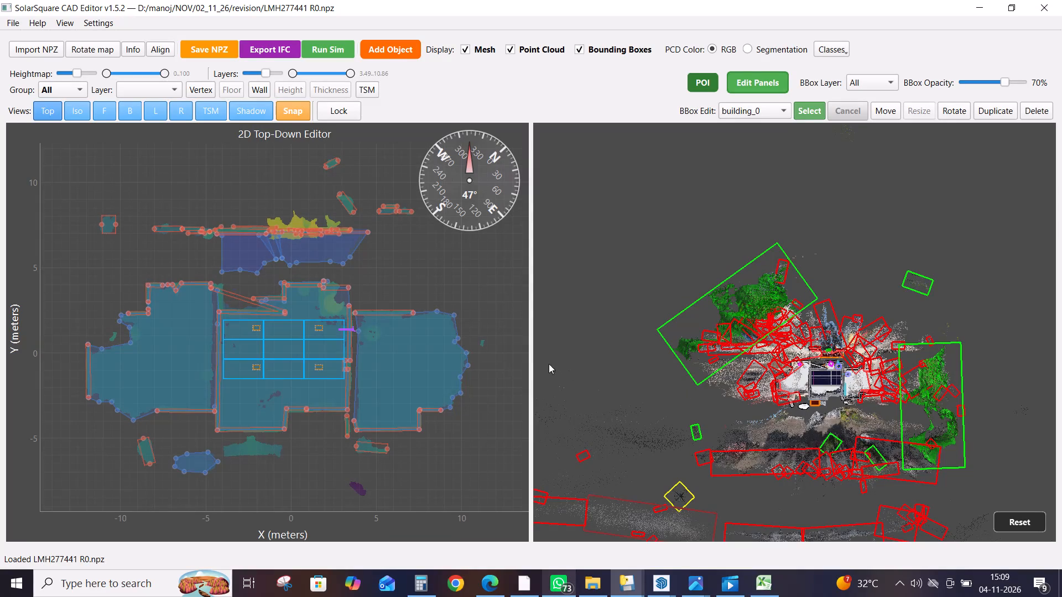
click(497, 579)
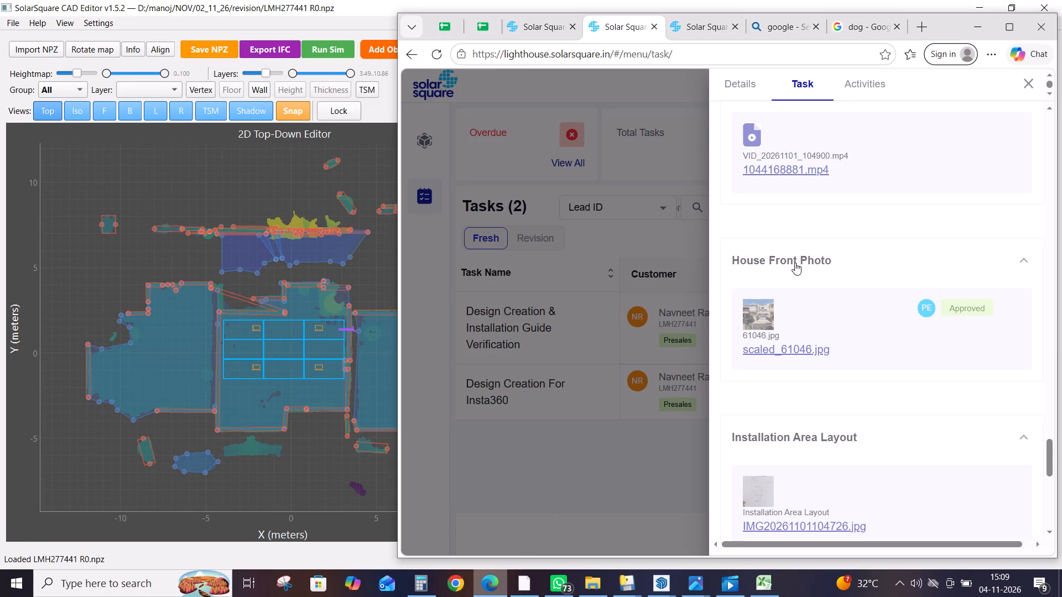
click(1007, 30)
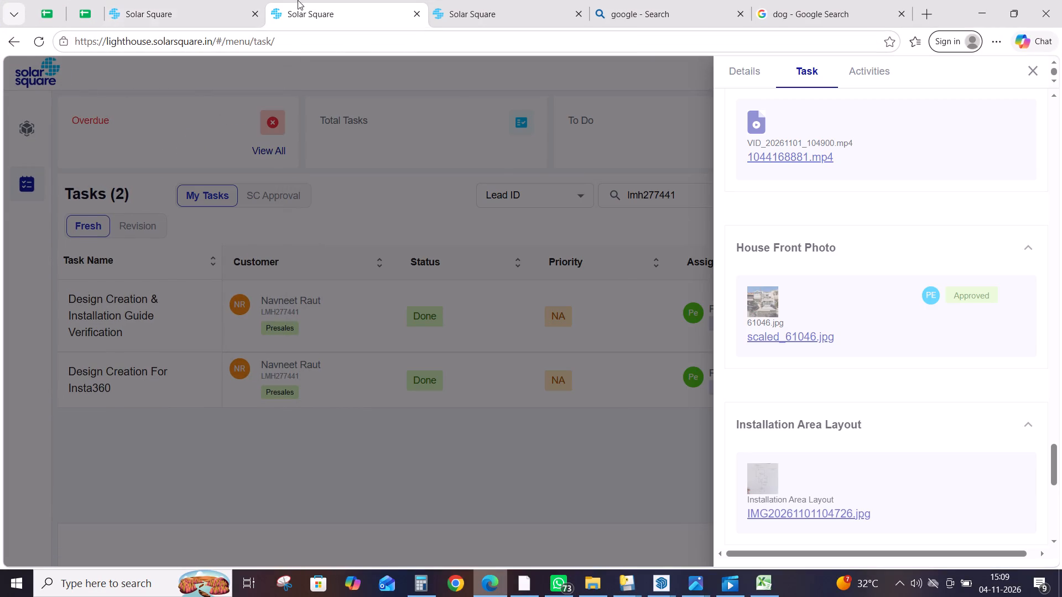
click(627, 422)
click(137, 217)
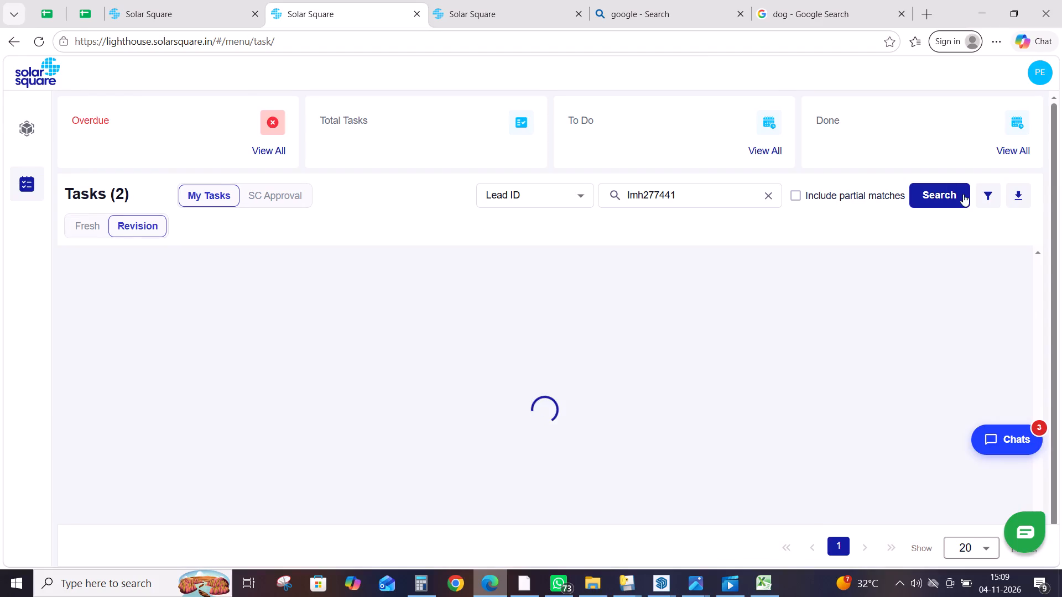
click(952, 195)
click(624, 302)
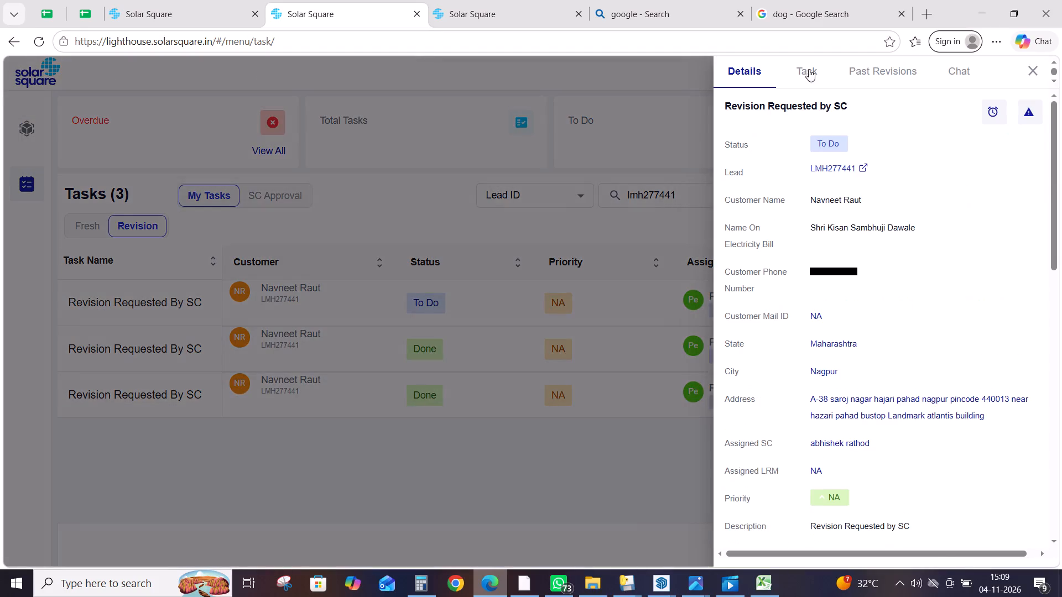
Open the 3D design customer document for R2 from the task's past revisions.
click(809, 69)
click(894, 73)
click(894, 73)
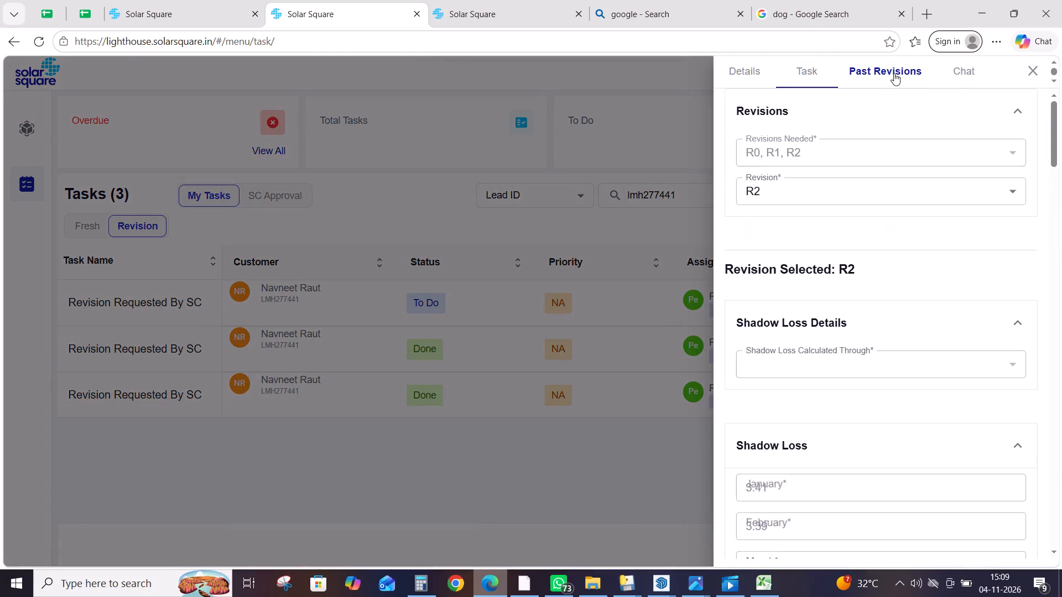
scroll(793, 203, down, 17)
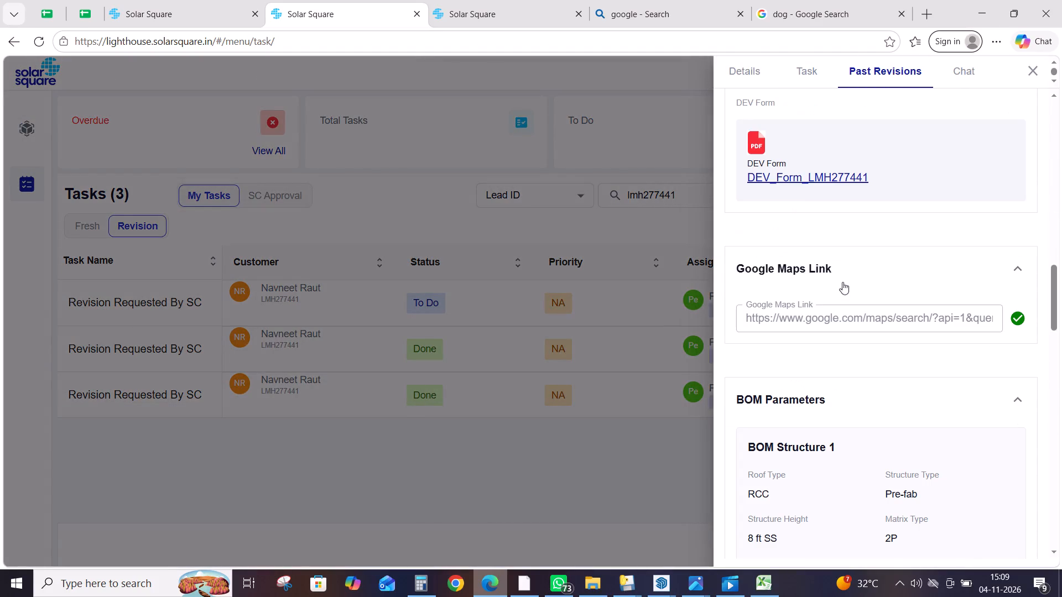
scroll(799, 195, down, 6)
scroll(815, 255, down, 5)
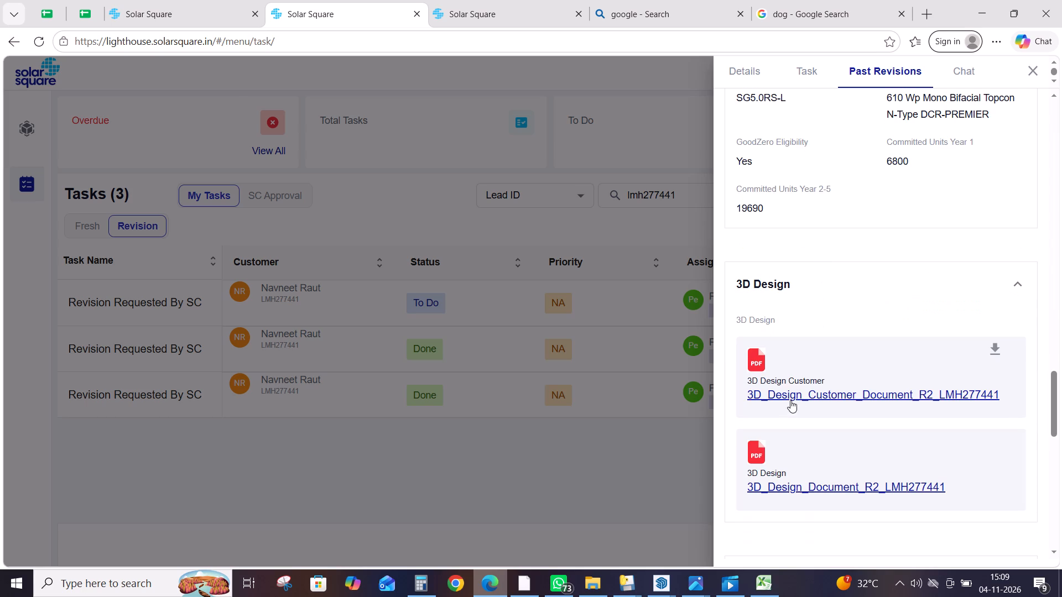
click(790, 400)
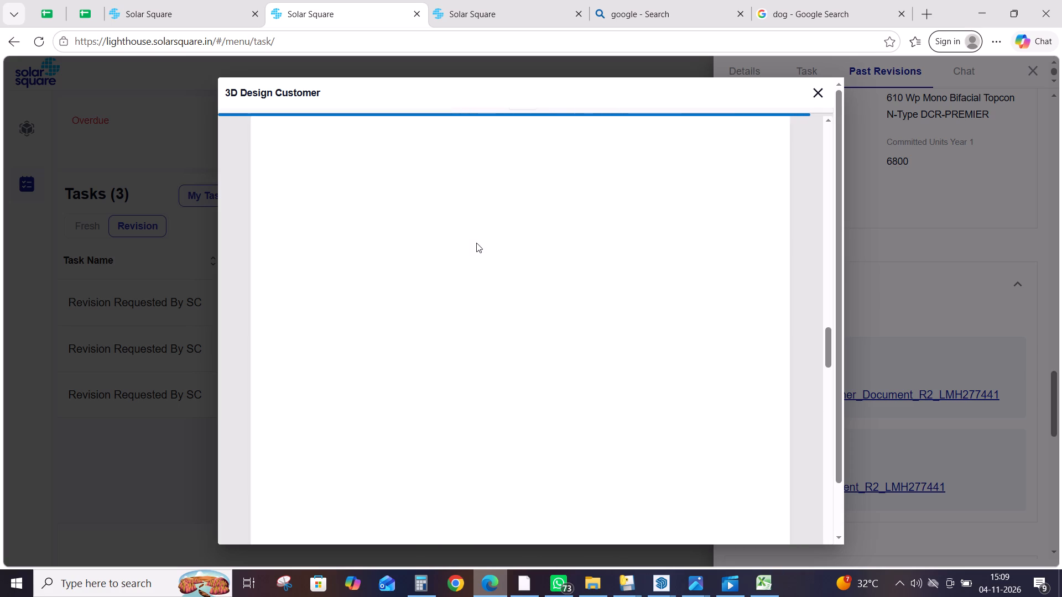
Examine the roof dimension and module layout views in the R2 customer design document, and close it.
scroll(512, 255, up, 2)
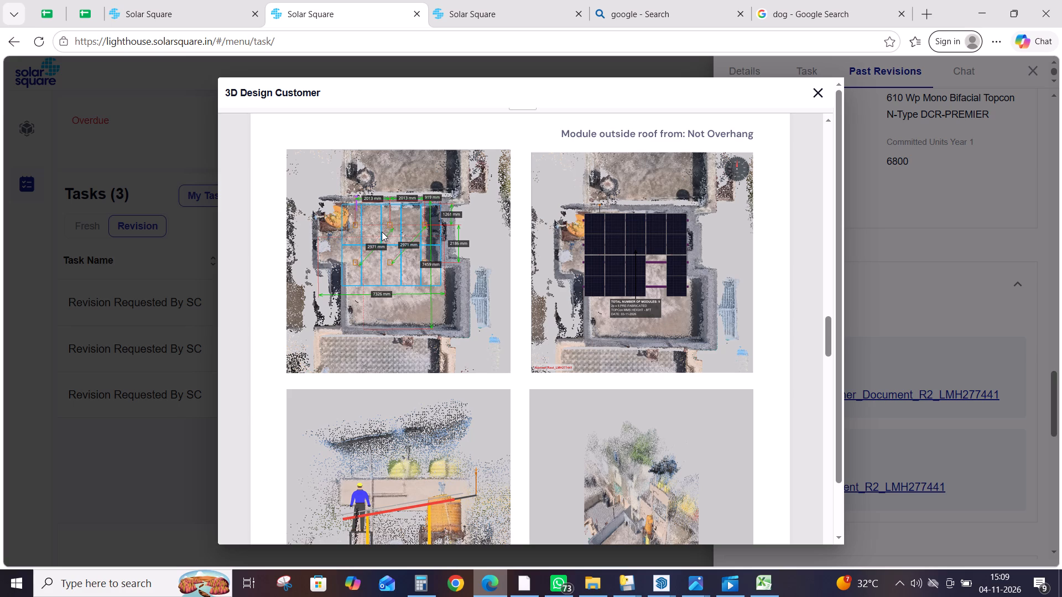
click(894, 183)
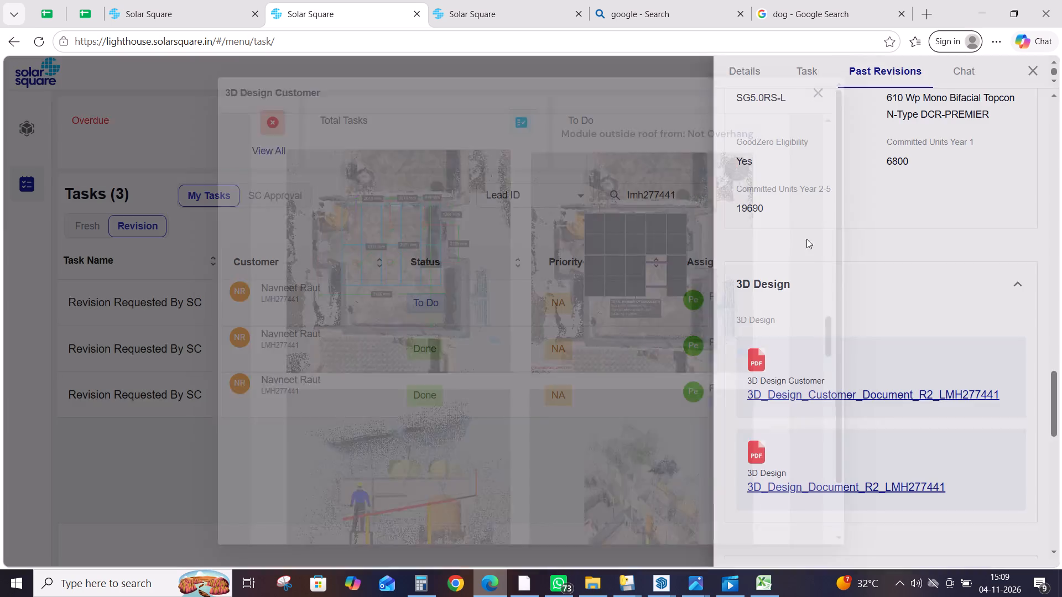
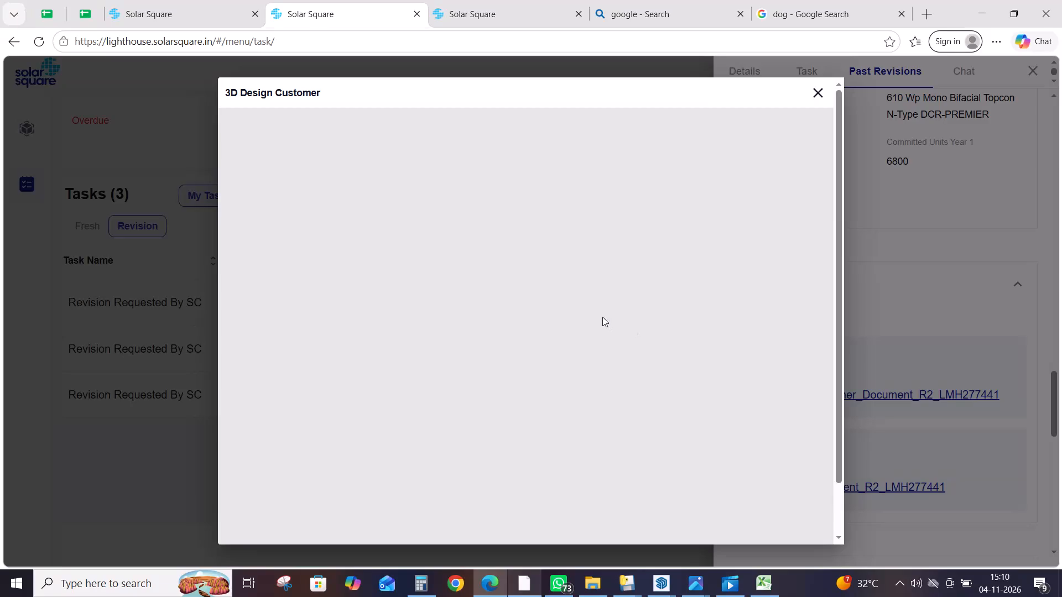
Examine the roof dimension and panel layout views in the R2 3D design customer document.
scroll(680, 328, left, 6)
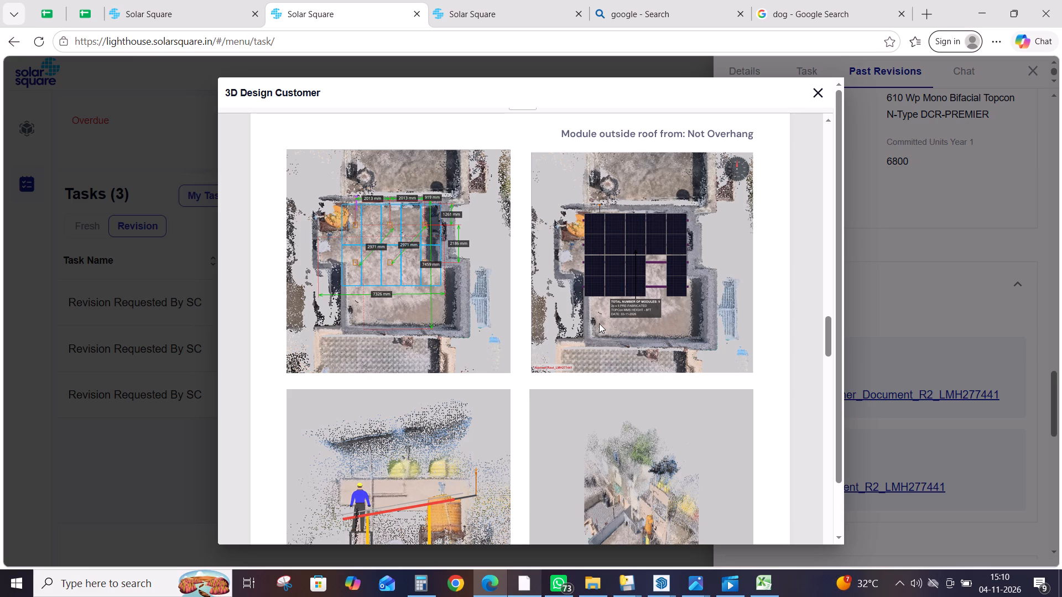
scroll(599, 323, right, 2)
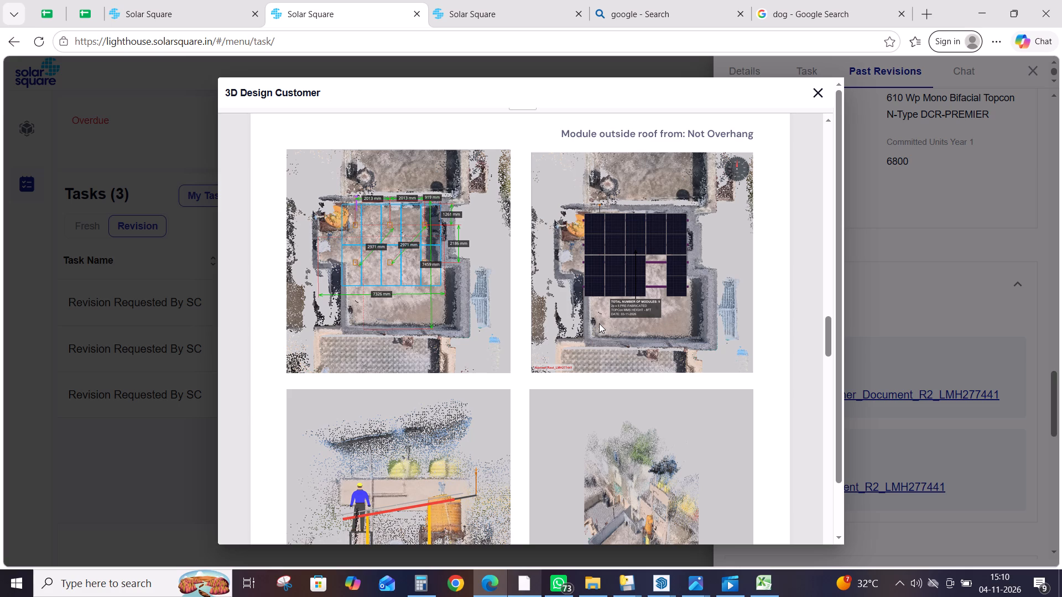
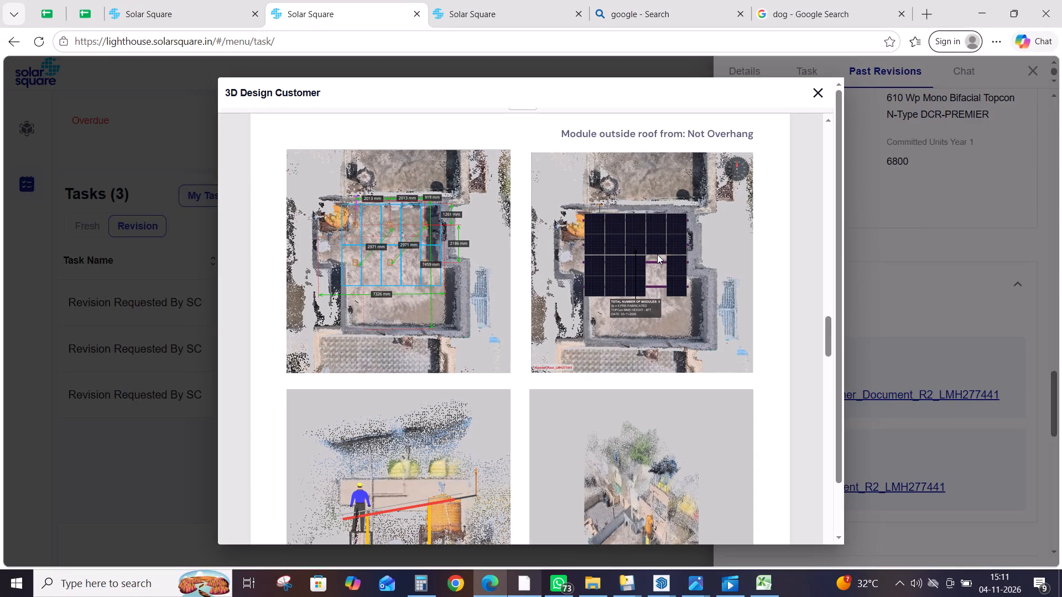
Examine the roof dimension plan, module layout and structure side view in the R2 customer design document.
click(654, 297)
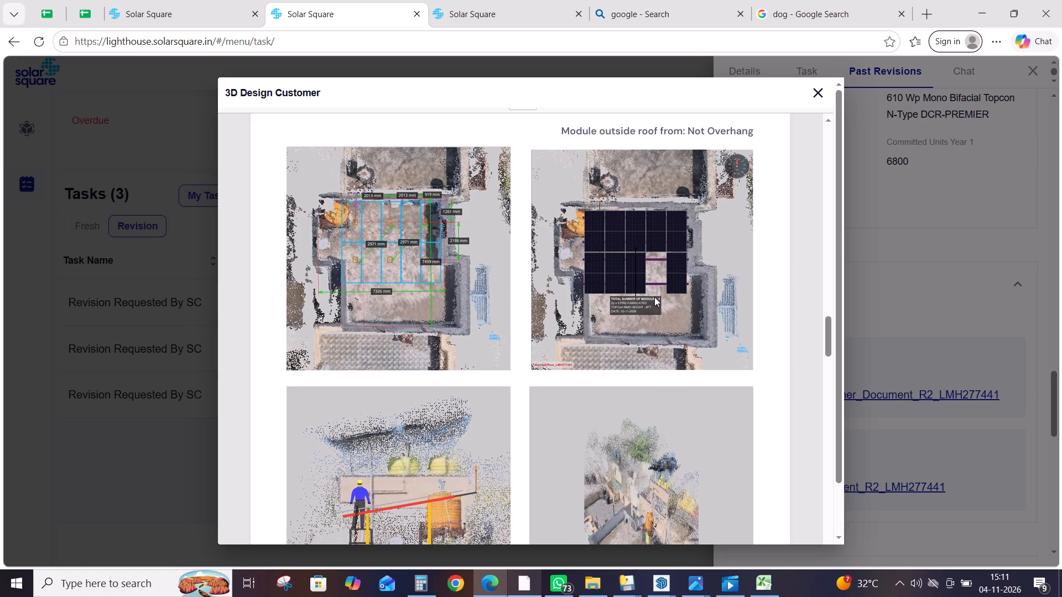
scroll(679, 243, down, 1)
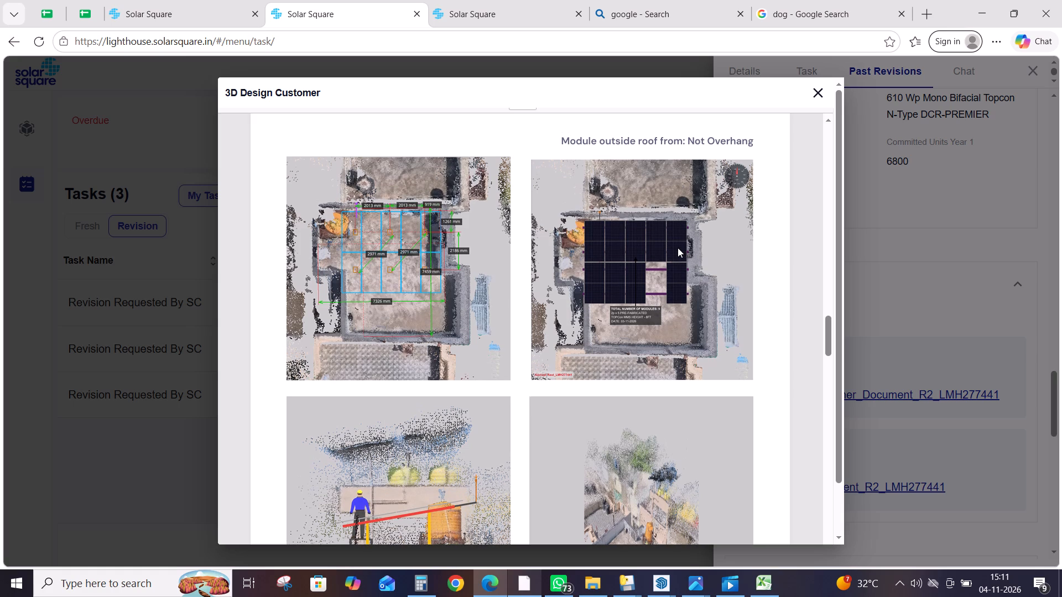
scroll(678, 248, down, 2)
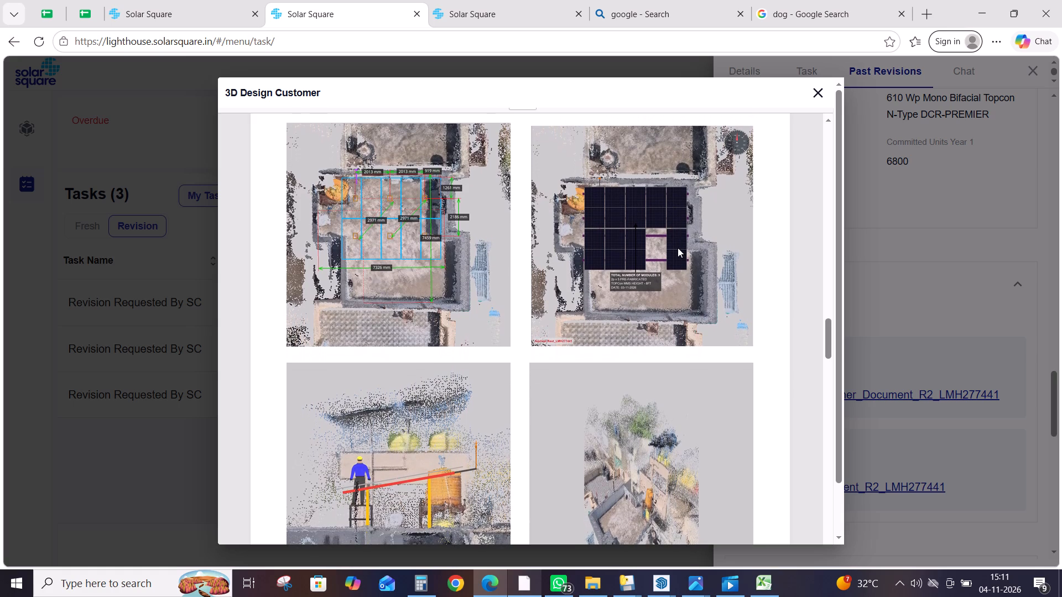
scroll(678, 248, up, 2)
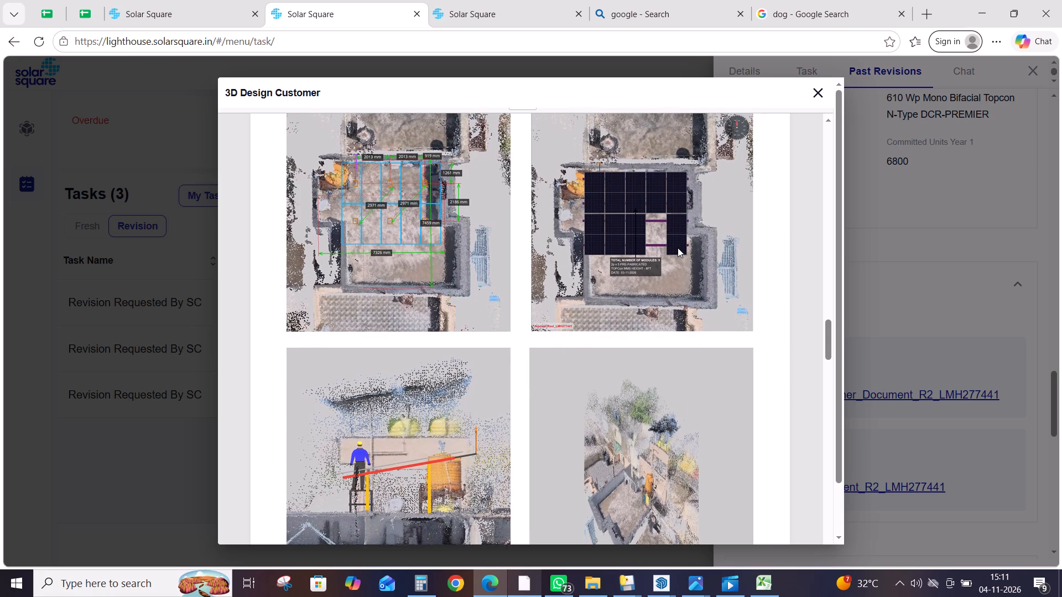
scroll(678, 248, up, 1)
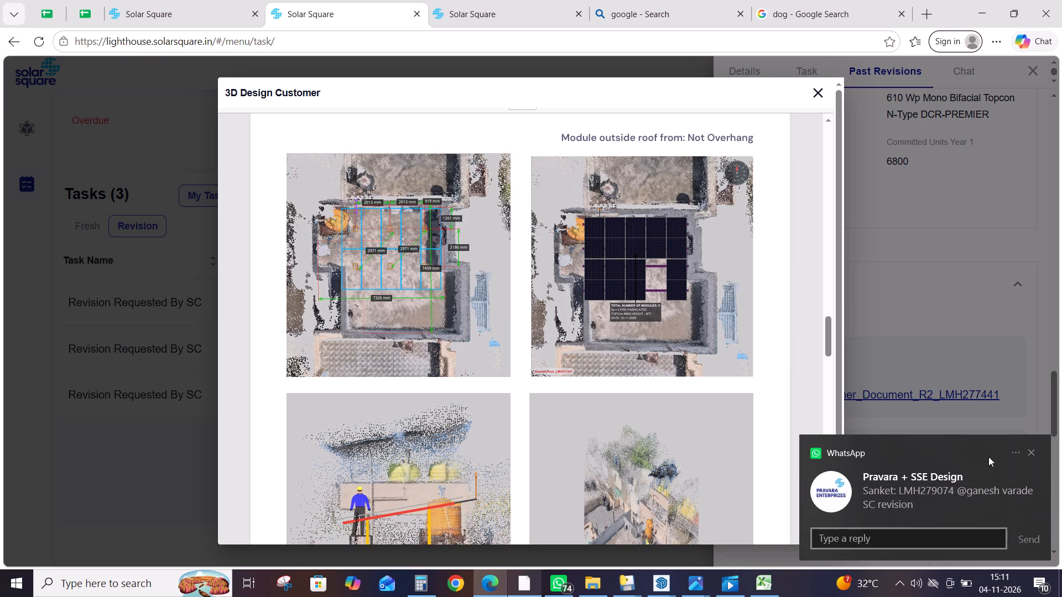
Dismiss the two WhatsApp notifications covering the task page.
click(1036, 453)
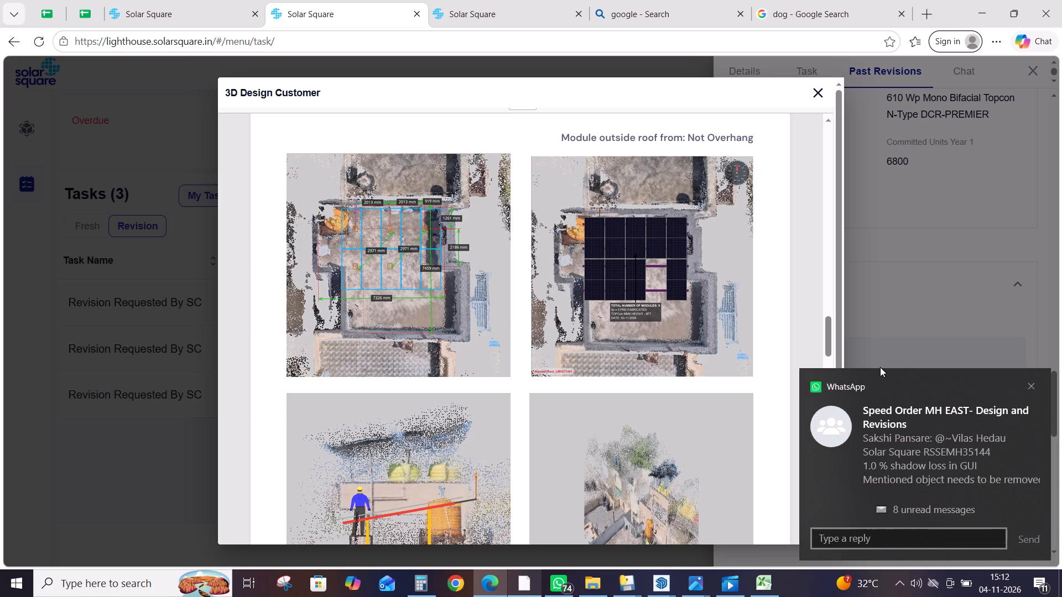
click(1030, 385)
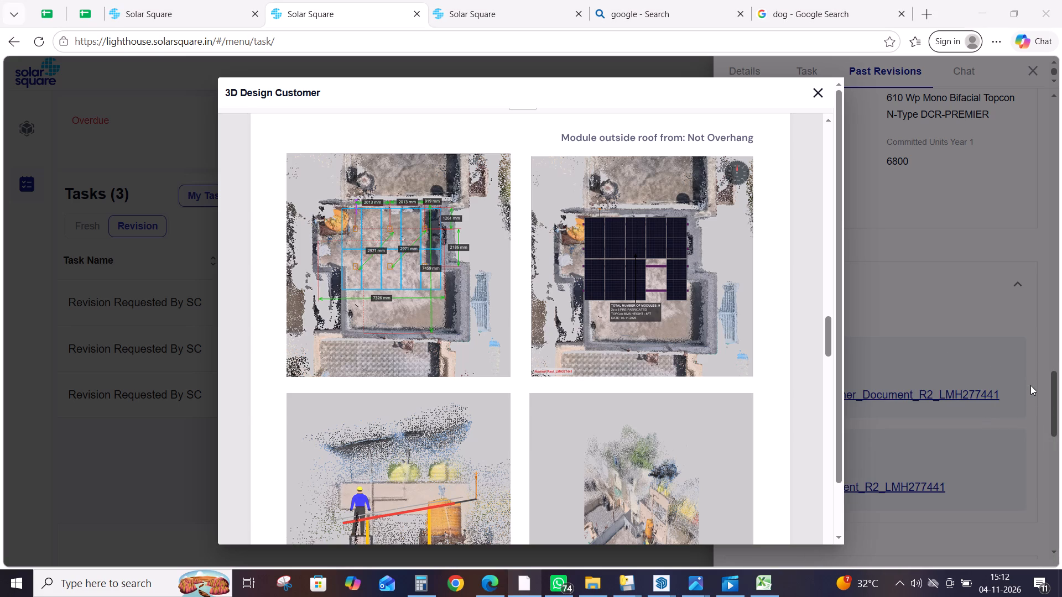
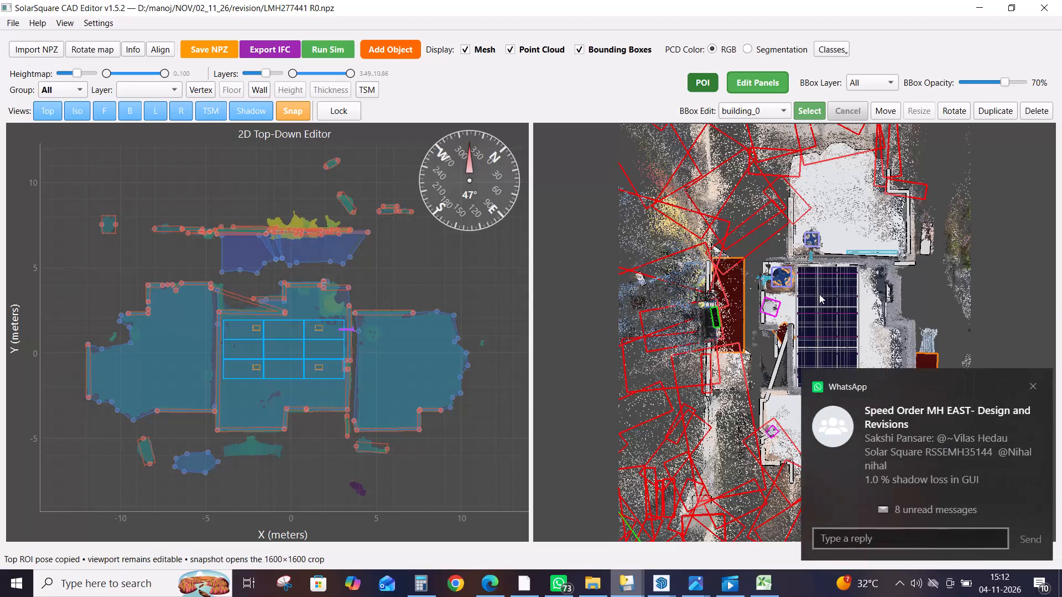
Examine the rooftop panel array and its surroundings in the 3D point cloud from an angled view, then return to the top view.
drag(839, 459, 917, 410)
middle_drag(766, 359, 779, 334)
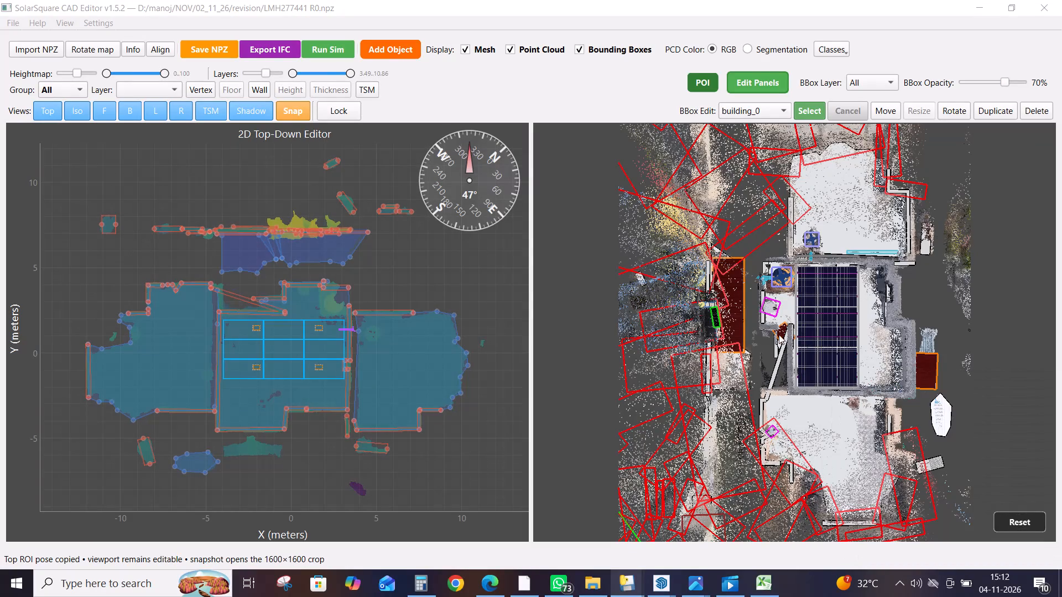
middle_drag(779, 334, 798, 293)
middle_click(798, 293)
middle_click(798, 293)
middle_click(798, 284)
middle_click(798, 281)
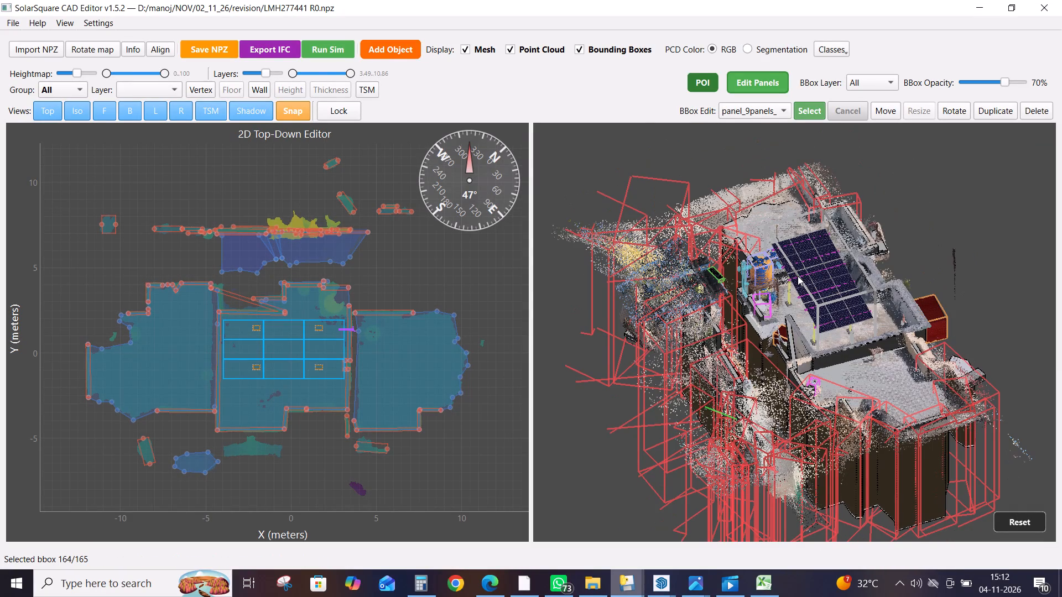
middle_click(796, 266)
middle_click(796, 266)
click(55, 112)
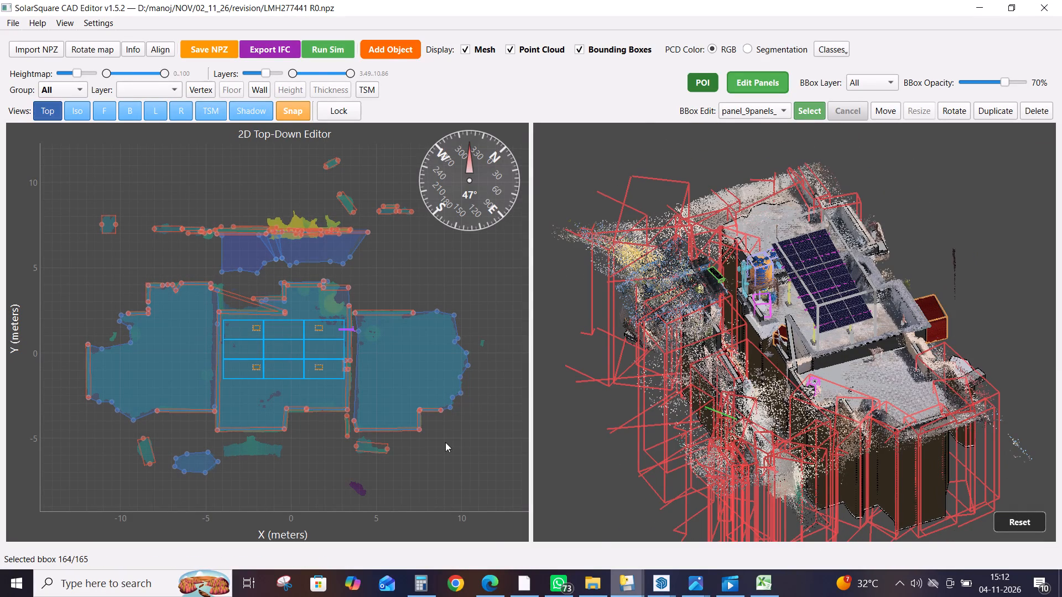
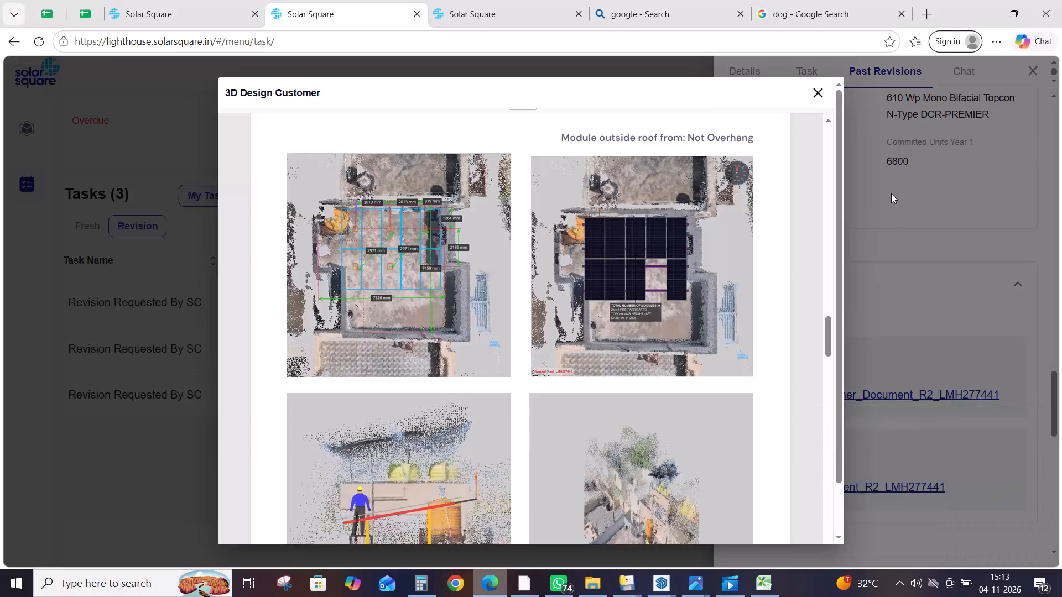
Close the past 3D design document and read the latest redesign request in the To Do revision task's chat.
click(562, 457)
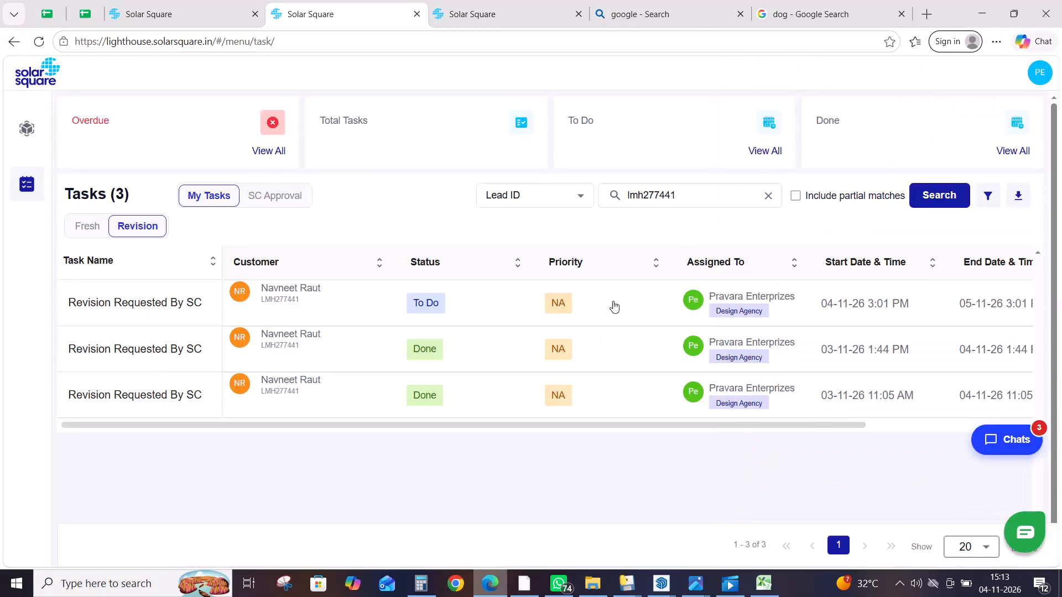
drag(613, 301, 619, 299)
click(945, 70)
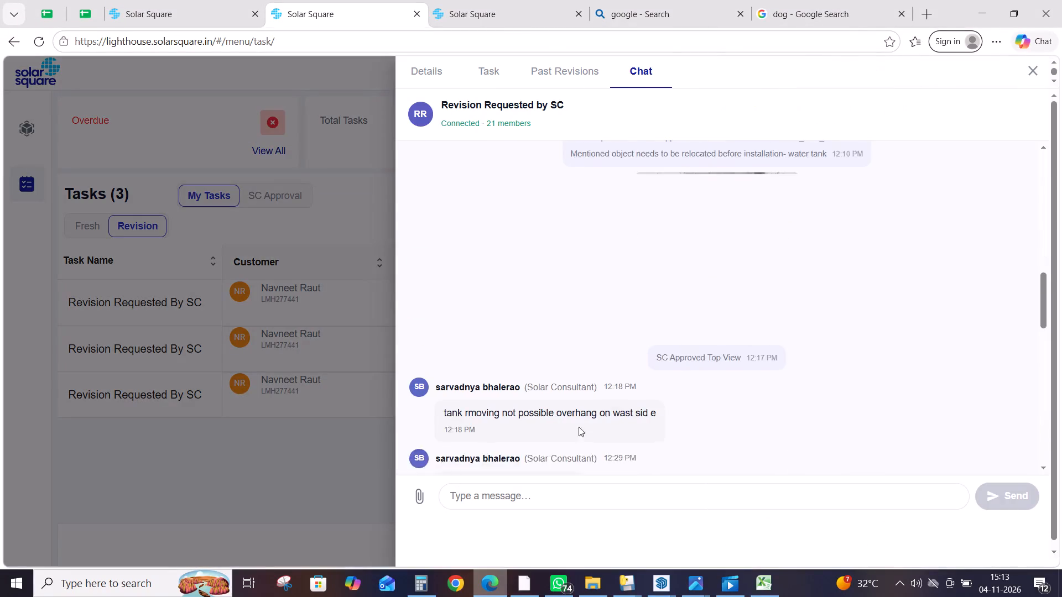
scroll(627, 394, down, 5)
scroll(627, 394, down, 18)
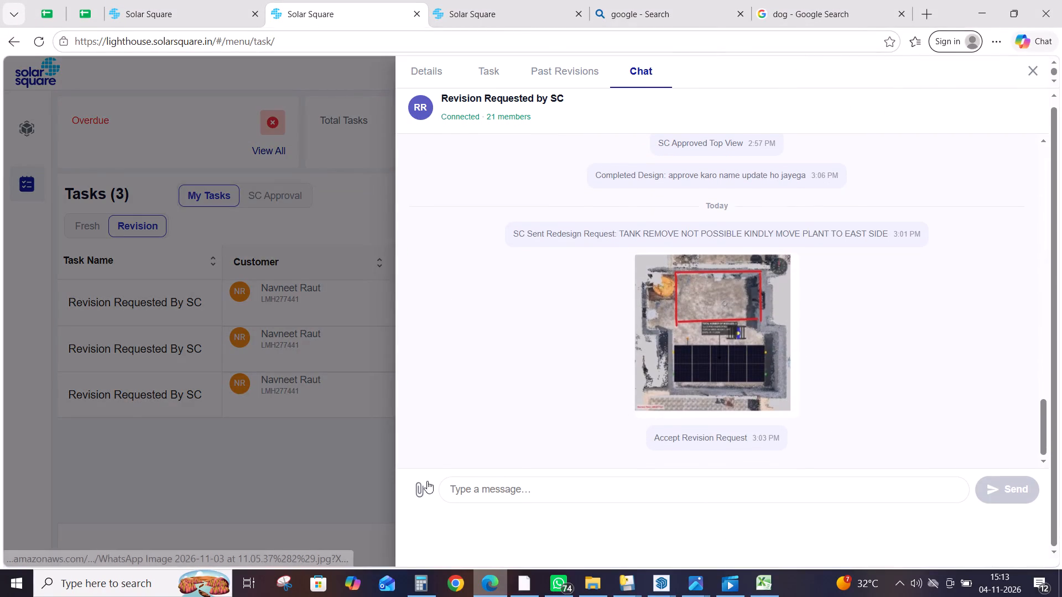
Attach "WhatsApp Image 2026-11-04 at 3.10.19 PM" from the Downloads folder to the revision chat.
click(424, 486)
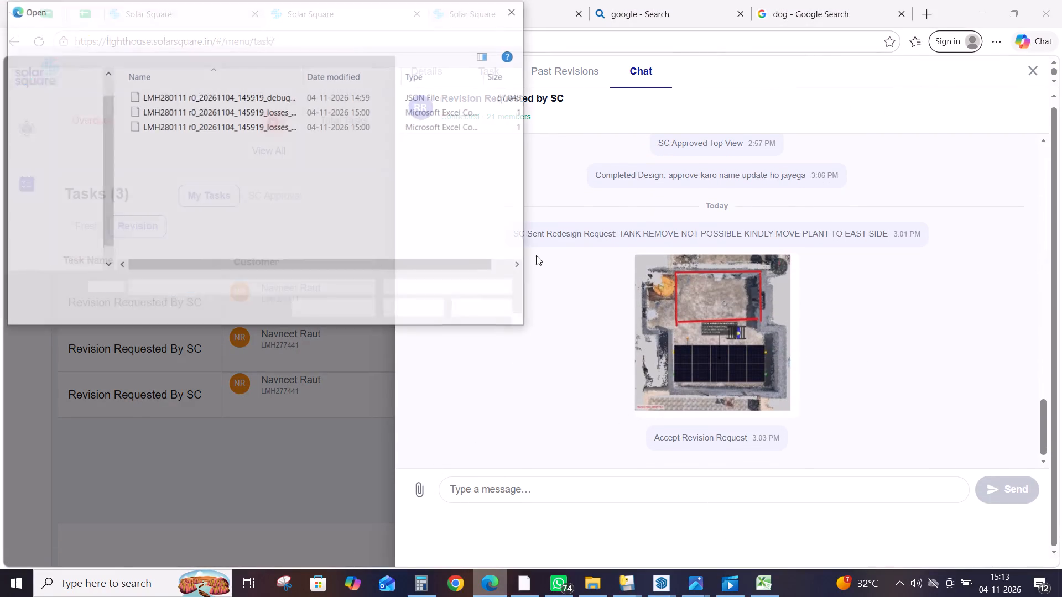
click(66, 161)
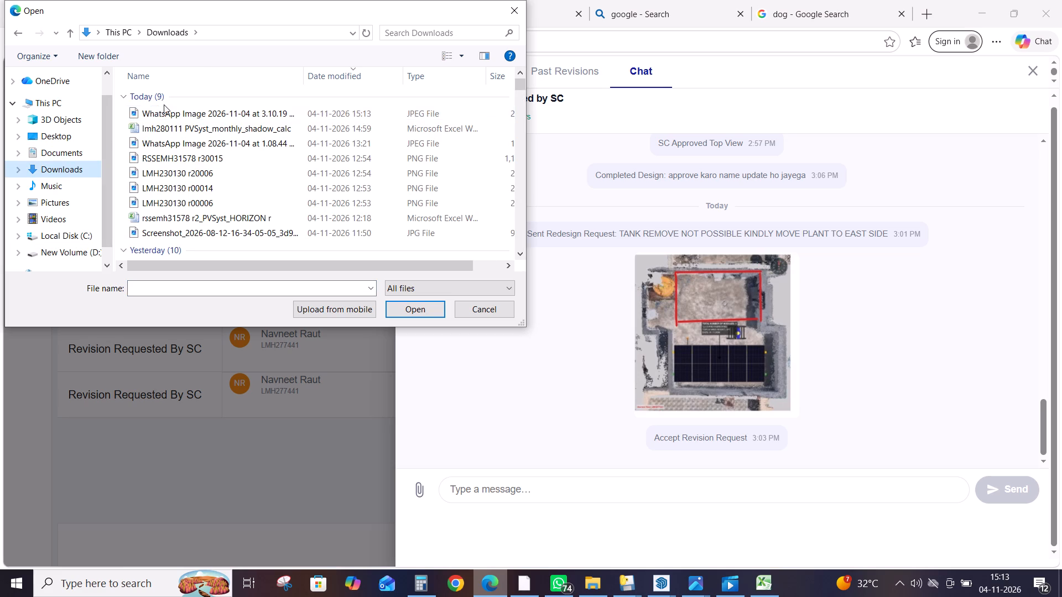
double_click(156, 111)
scroll(836, 441, down, 5)
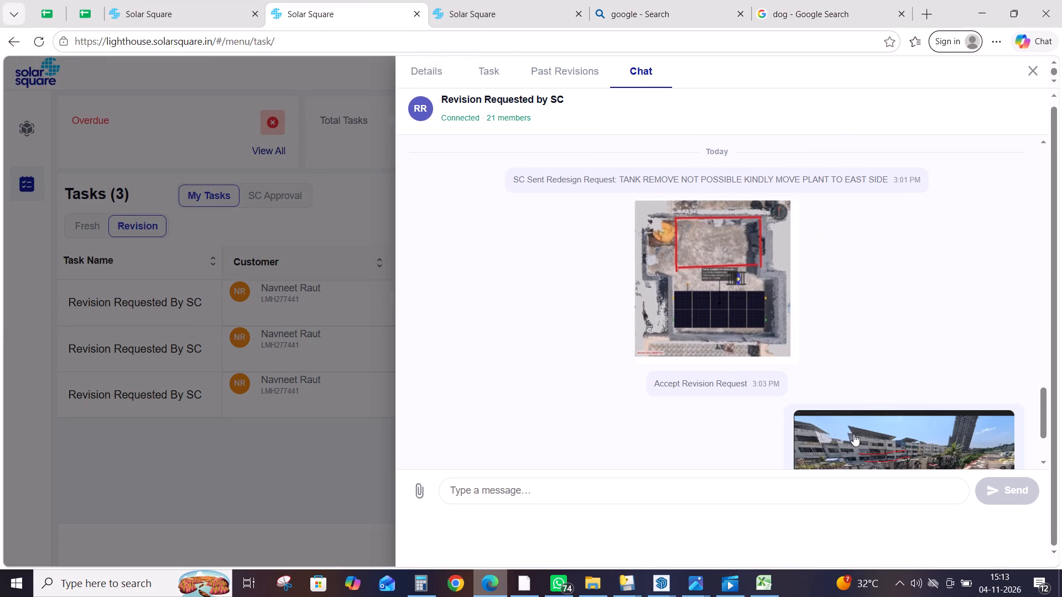
scroll(852, 384, down, 9)
Write "not possible l" as a reply in the revision chat.
click(710, 492)
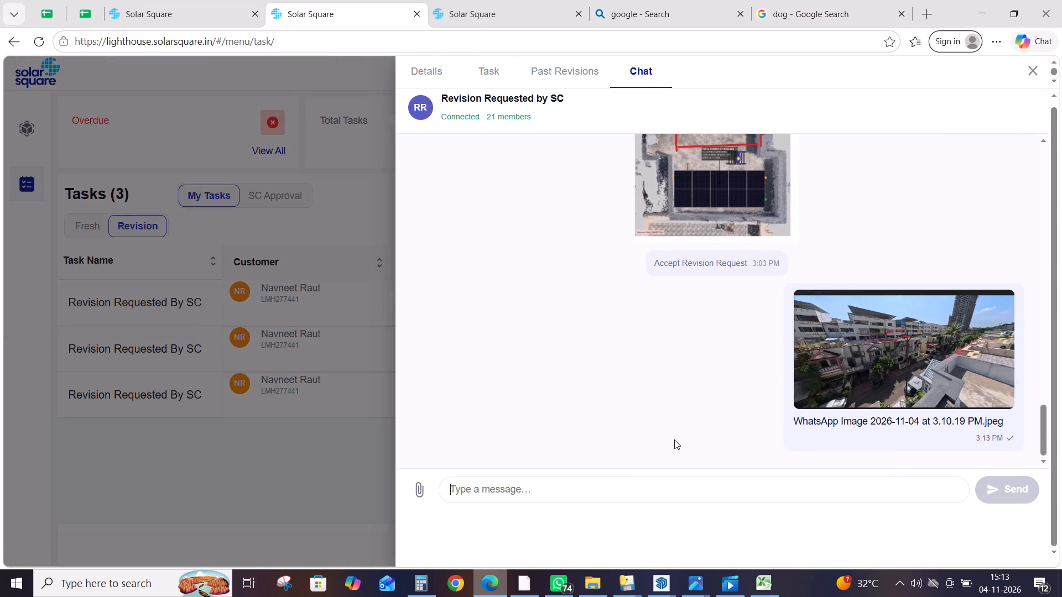
text(not possible l)
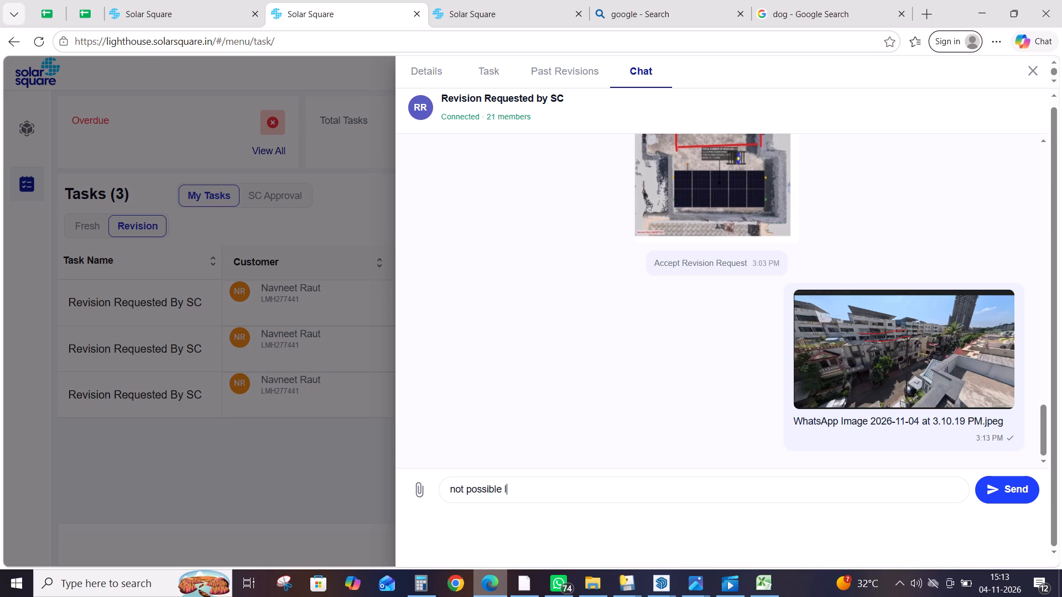
Complete the reply as "not possible LT line very closed to roof" and send it in the revision chat.
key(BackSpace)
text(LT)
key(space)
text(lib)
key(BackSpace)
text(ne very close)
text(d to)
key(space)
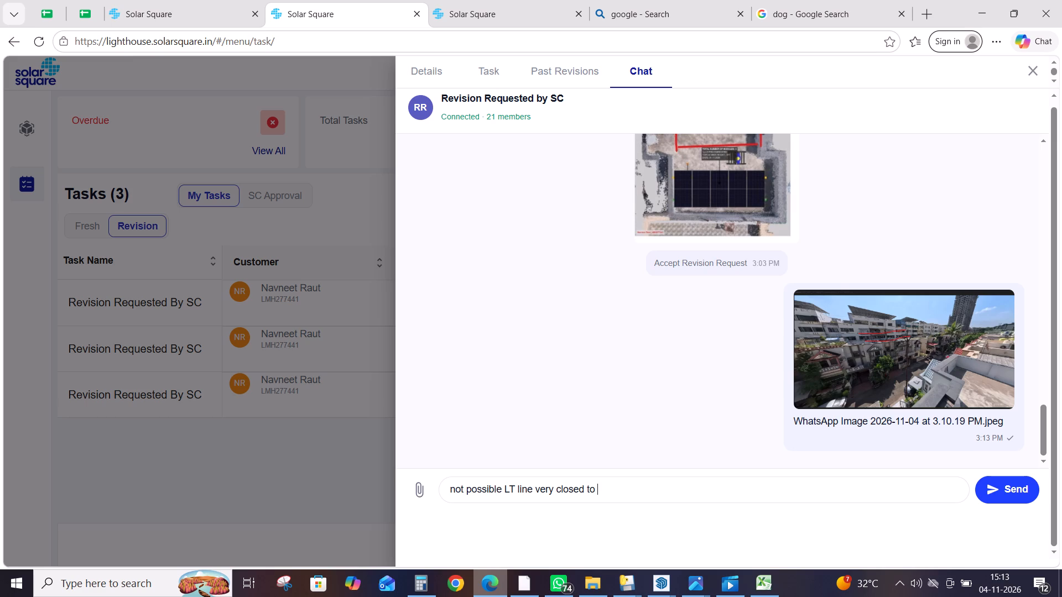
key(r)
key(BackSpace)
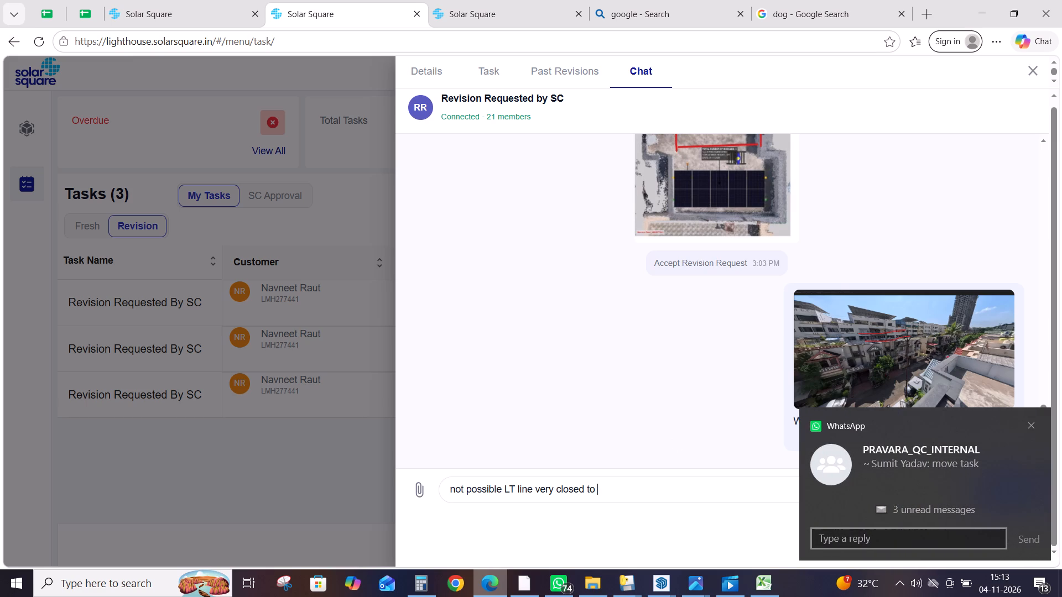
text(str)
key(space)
drag(889, 425, 980, 405)
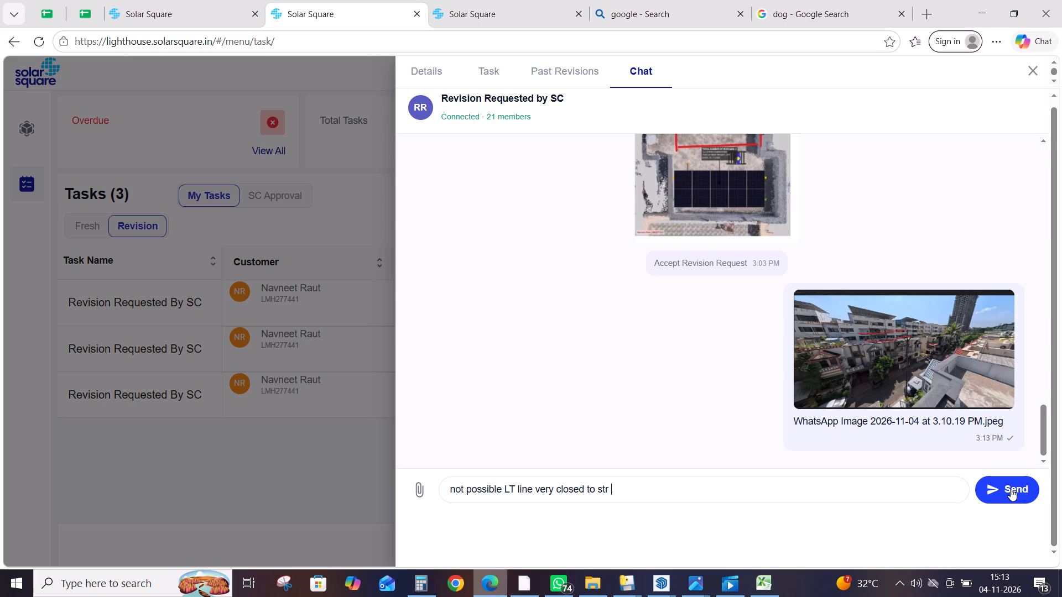
key(BackSpace)
key(BackSpace)
key(BackSpace)
key(BackSpace)
key(BackSpace)
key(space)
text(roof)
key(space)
click(1007, 488)
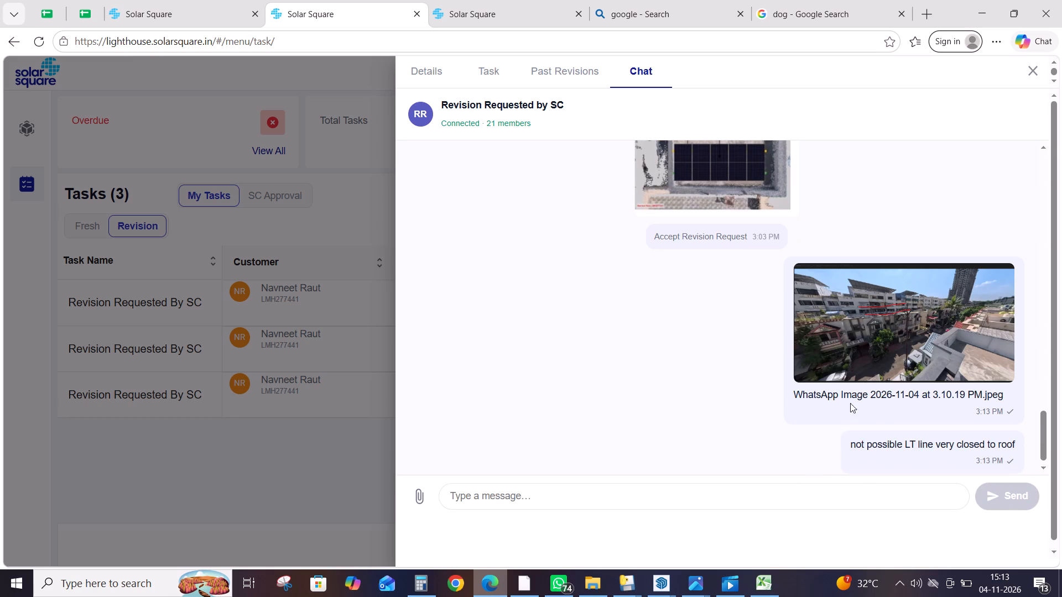
scroll(670, 427, down, 2)
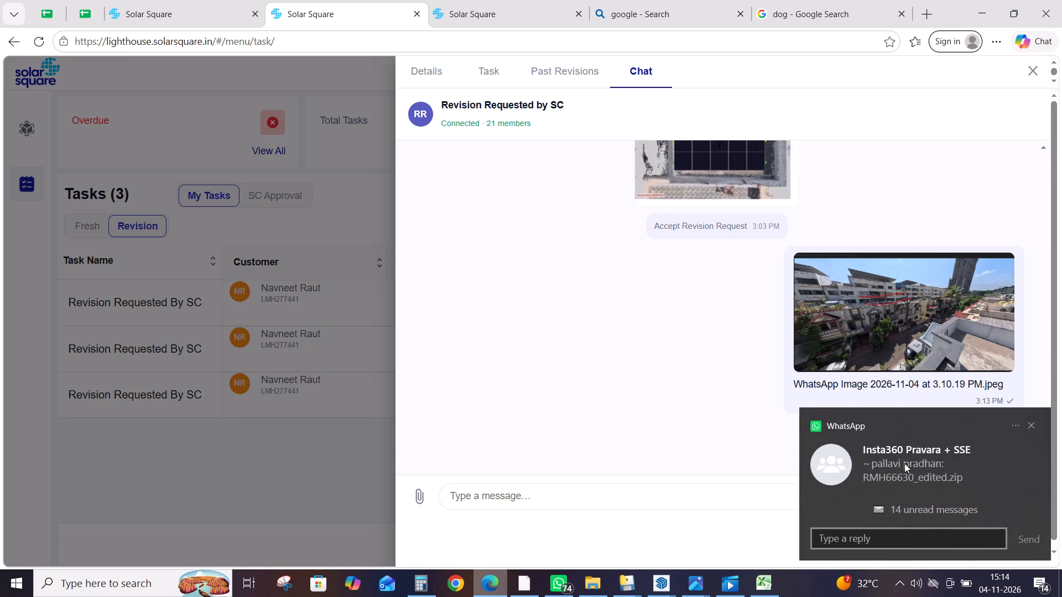
drag(904, 463, 1007, 442)
Open the revision request's task form and review its overhang possibility and selected annexures and modules.
click(493, 76)
scroll(861, 338, down, 8)
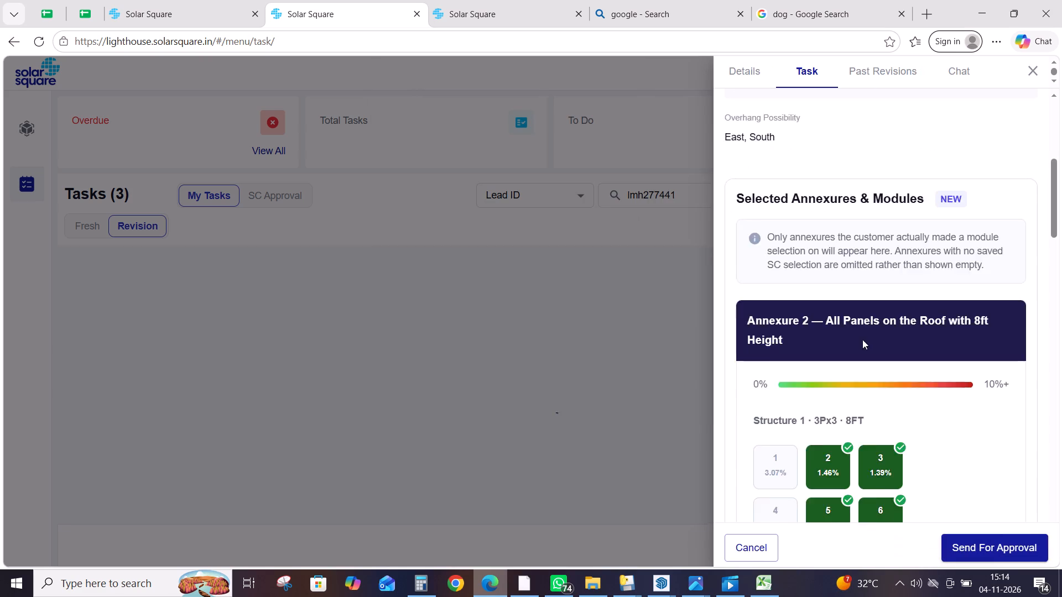
Go through the revision task's form from the selected annexures to the Top View image and design comment section.
scroll(862, 339, down, 20)
scroll(851, 342, down, 4)
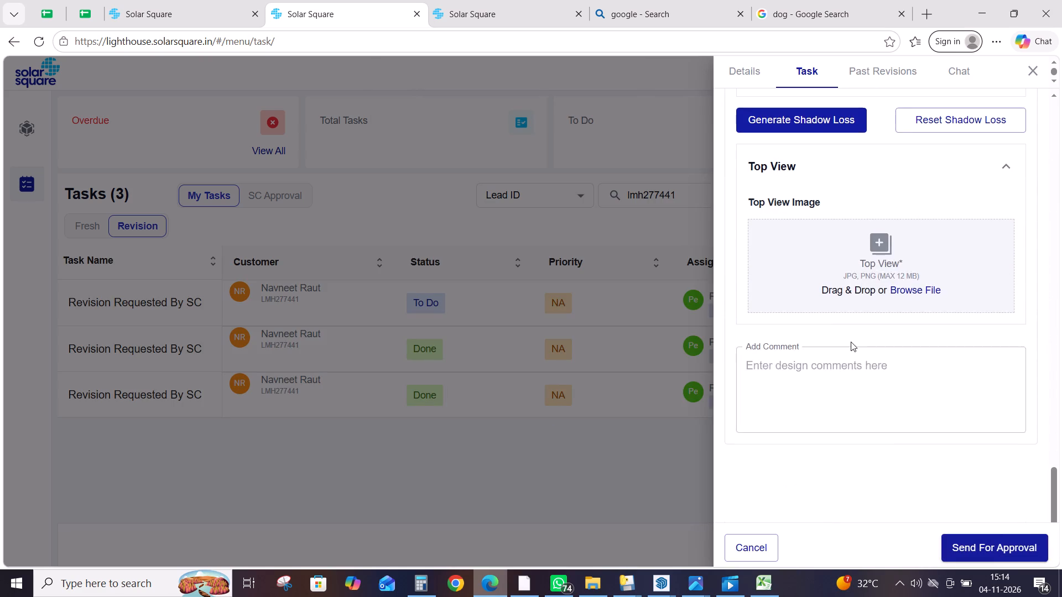
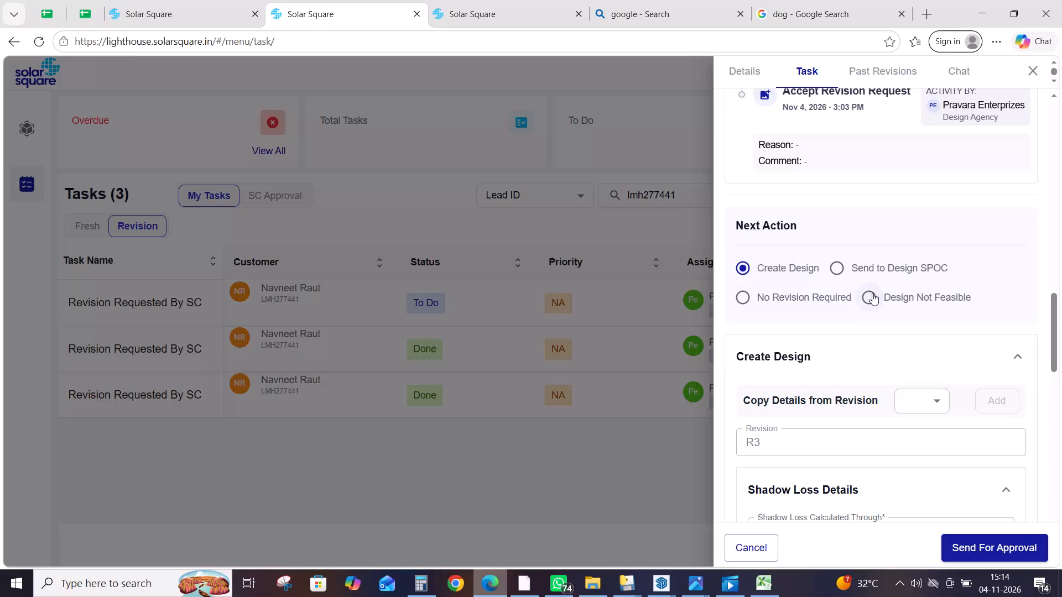
Begin the Design Not Feasible comment on the LMH277441 revision task with "not possible".
scroll(876, 286, down, 2)
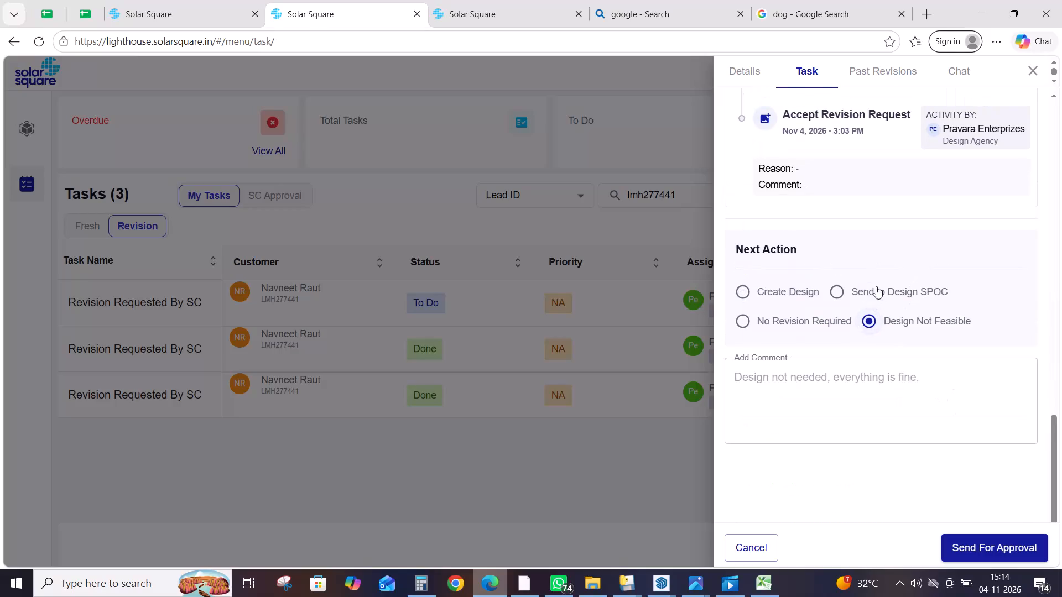
scroll(876, 286, down, 2)
click(806, 368)
text(not possible)
key(space)
text(lt)
key(space)
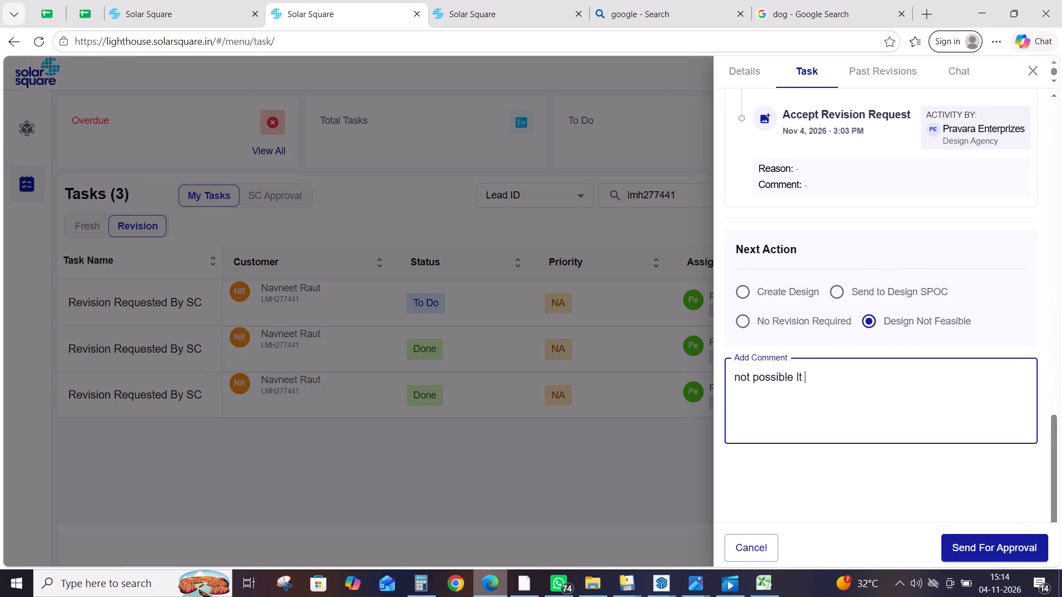
key(BackSpace)
key(BackSpace)
key(BackSpace)
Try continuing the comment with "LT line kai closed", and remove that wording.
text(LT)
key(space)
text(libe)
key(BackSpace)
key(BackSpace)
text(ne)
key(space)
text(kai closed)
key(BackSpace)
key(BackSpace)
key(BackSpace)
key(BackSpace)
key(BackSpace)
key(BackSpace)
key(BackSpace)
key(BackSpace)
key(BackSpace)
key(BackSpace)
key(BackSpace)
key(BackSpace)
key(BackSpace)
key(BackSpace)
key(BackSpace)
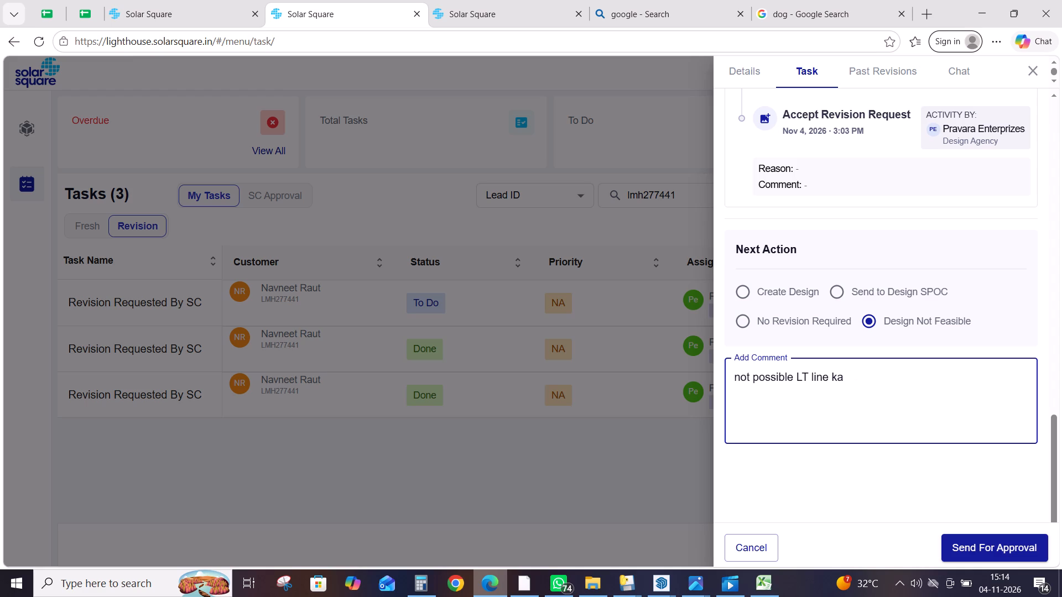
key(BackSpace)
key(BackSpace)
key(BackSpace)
Continue the comment after "not possible" with "as per sop".
text(as [er)
key(space)
key(BackSpace)
key(BackSpace)
key(BackSpace)
key(BackSpace)
key(BackSpace)
key(space)
text([per)
key(space)
key(BackSpace)
key(BackSpace)
key(BackSpace)
key(BackSpace)
key(BackSpace)
text(per sop)
key(space)
Finish the comment with the reason "str very closed margine to LT ine".
text(str very)
key(space)
text(closed va)
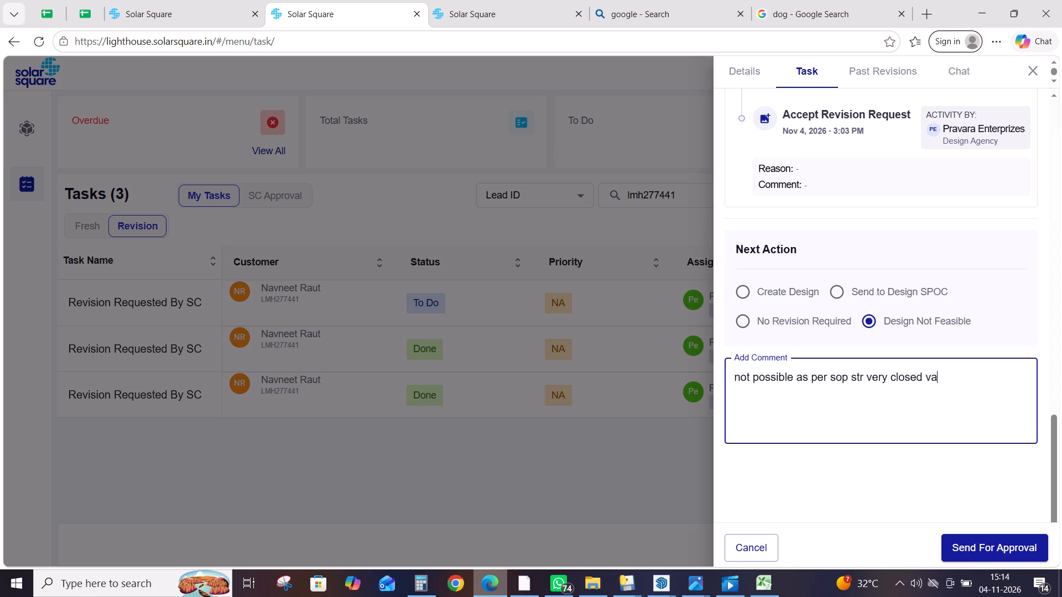
key(BackSpace)
key(BackSpace)
text(margine to str)
key(space)
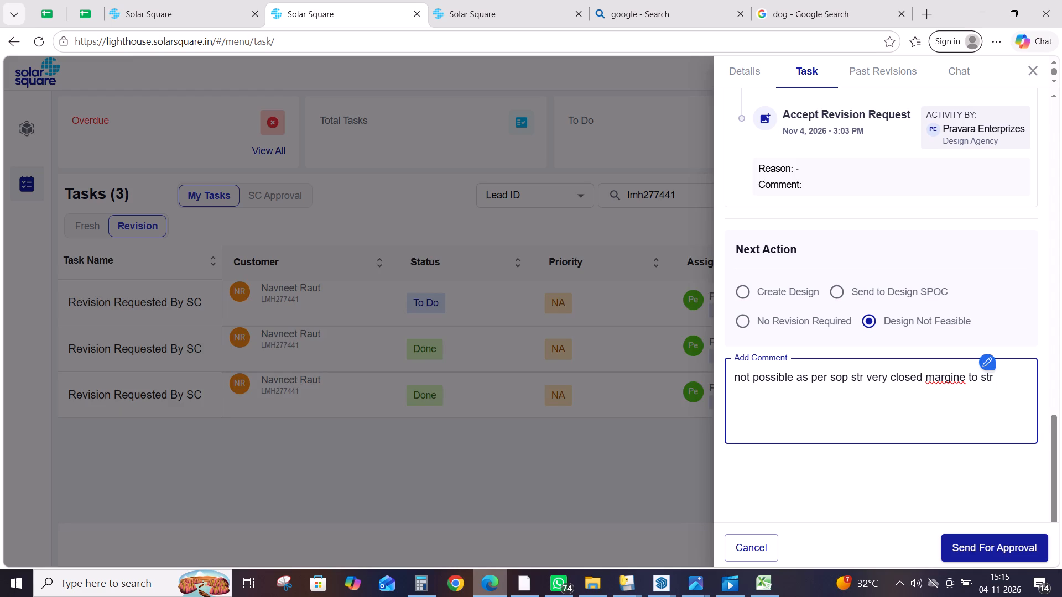
key(BackSpace)
key(BackSpace)
key(BackSpace)
key(BackSpace)
text(ine)
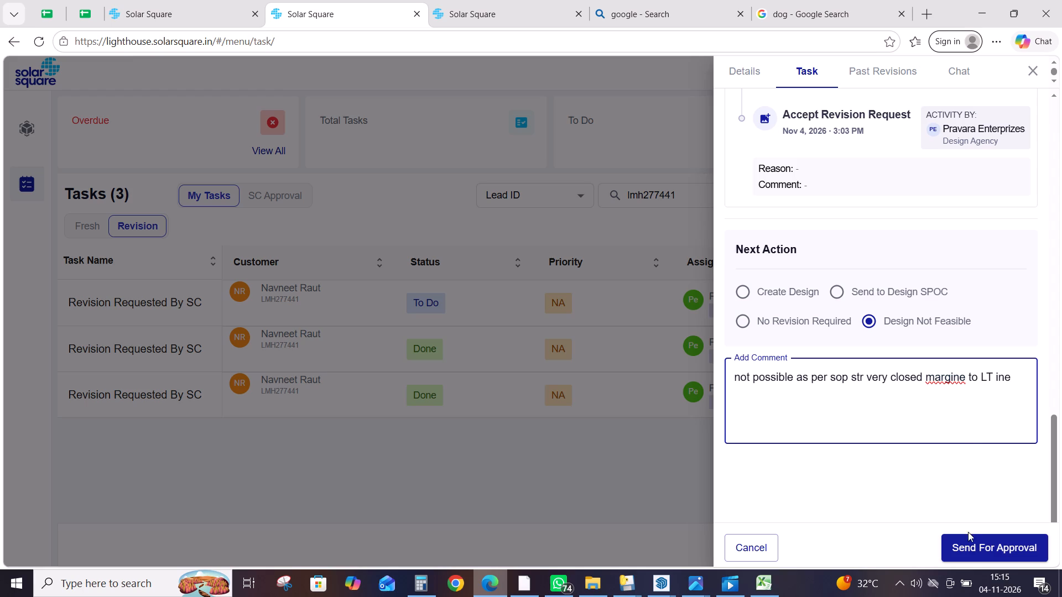
Send the LMH277441 revision task for approval.
click(970, 550)
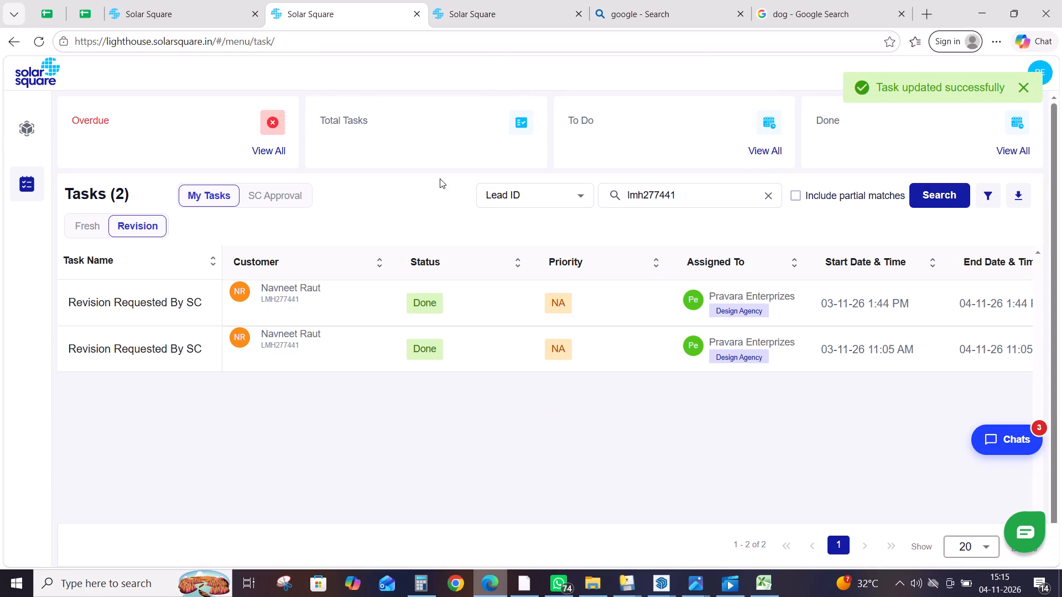
Open the LMH280111 Design Creation For Insta360 task and look through its form, including the structure details.
click(197, 0)
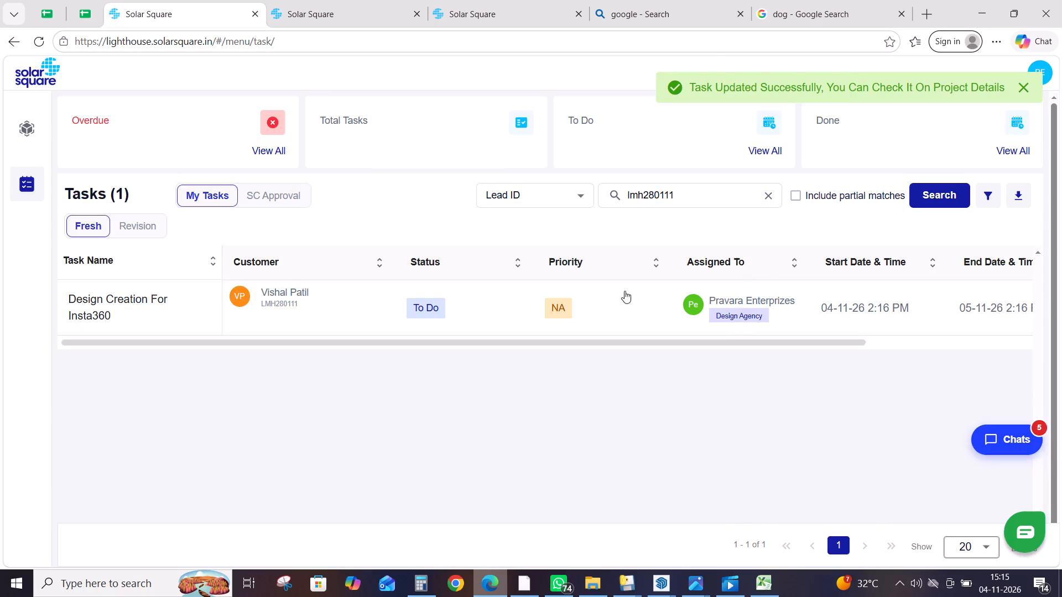
click(624, 293)
click(823, 67)
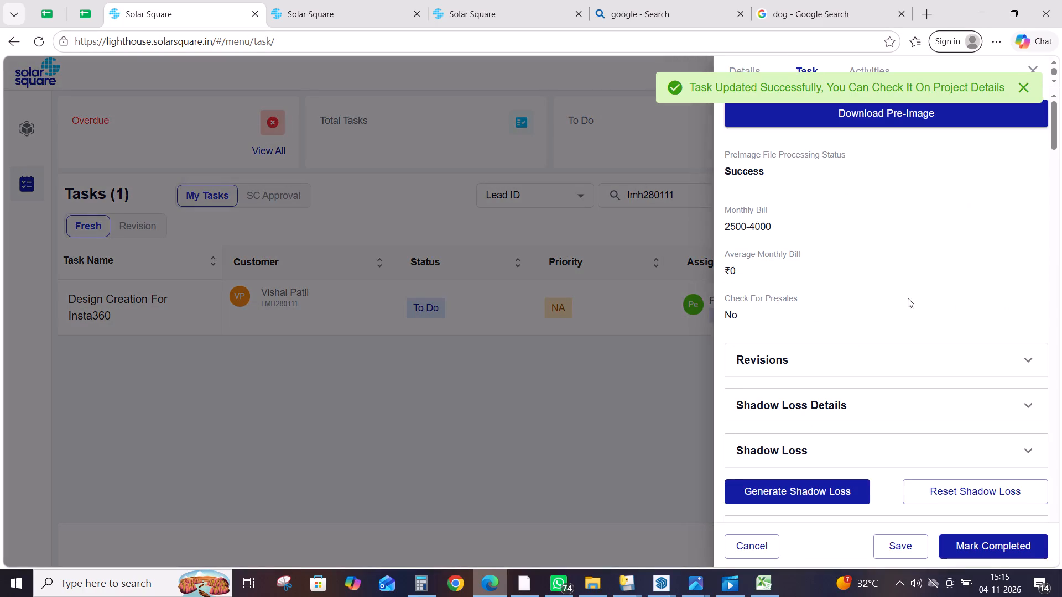
scroll(923, 323, down, 7)
scroll(973, 490, down, 5)
scroll(973, 531, up, 4)
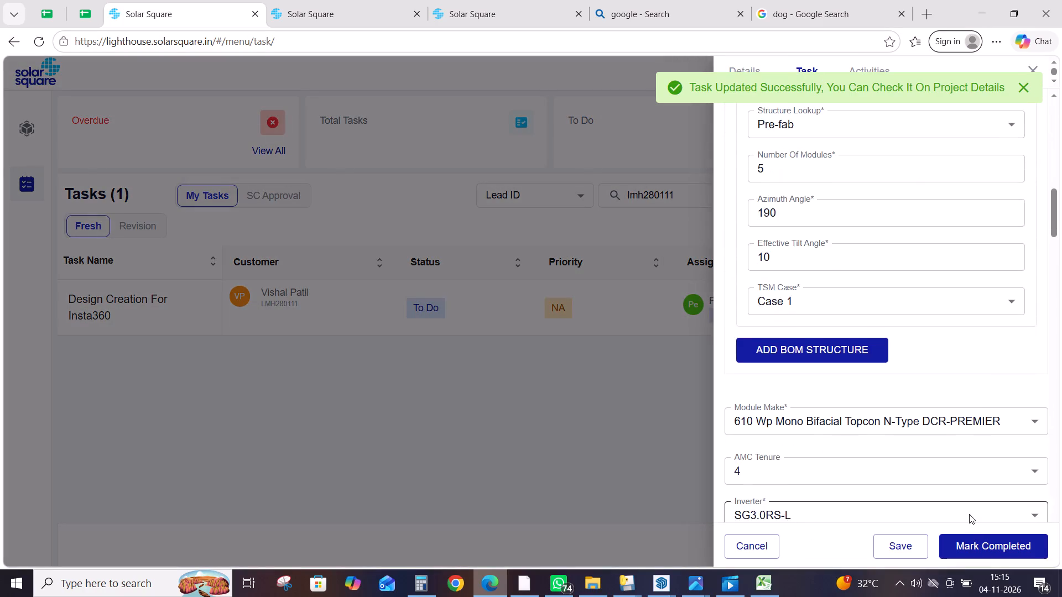
scroll(959, 446, up, 3)
scroll(960, 420, down, 1)
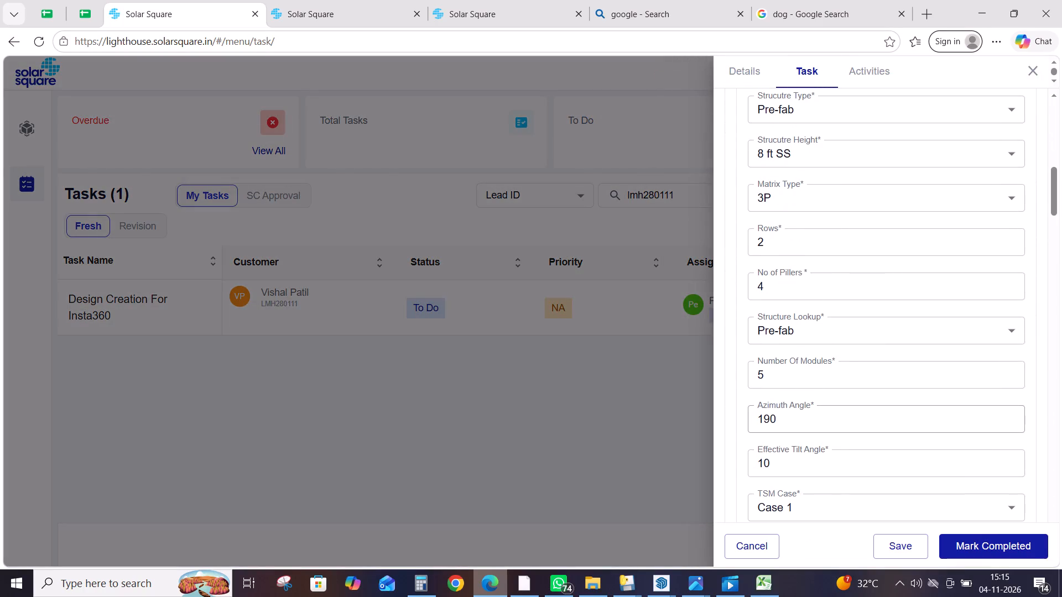
Try to mark the LMH280111 task completed, and set DEV Error Reasons to No Error.
click(977, 542)
click(821, 193)
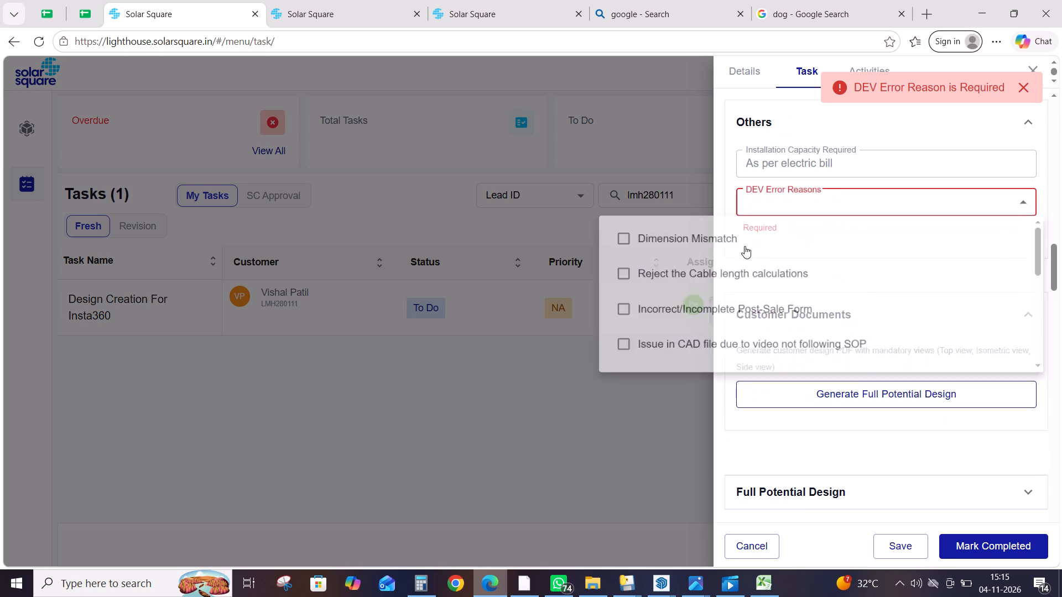
scroll(641, 286, down, 4)
click(611, 333)
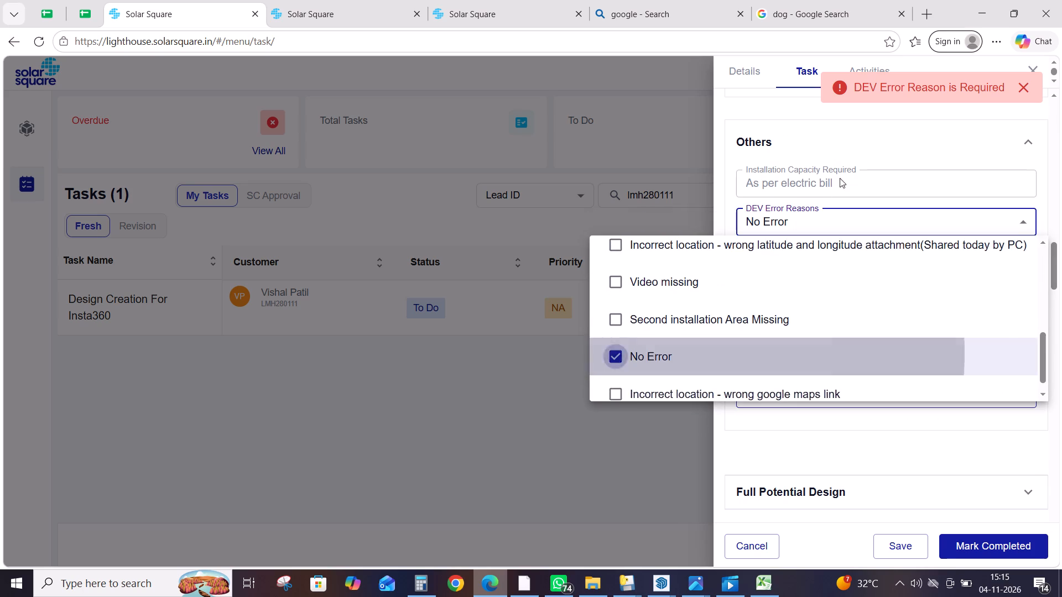
click(852, 164)
Try again to complete the LMH280111 task, and generate the Full Potential Design from its uploaded 3D design images and annexures.
click(960, 544)
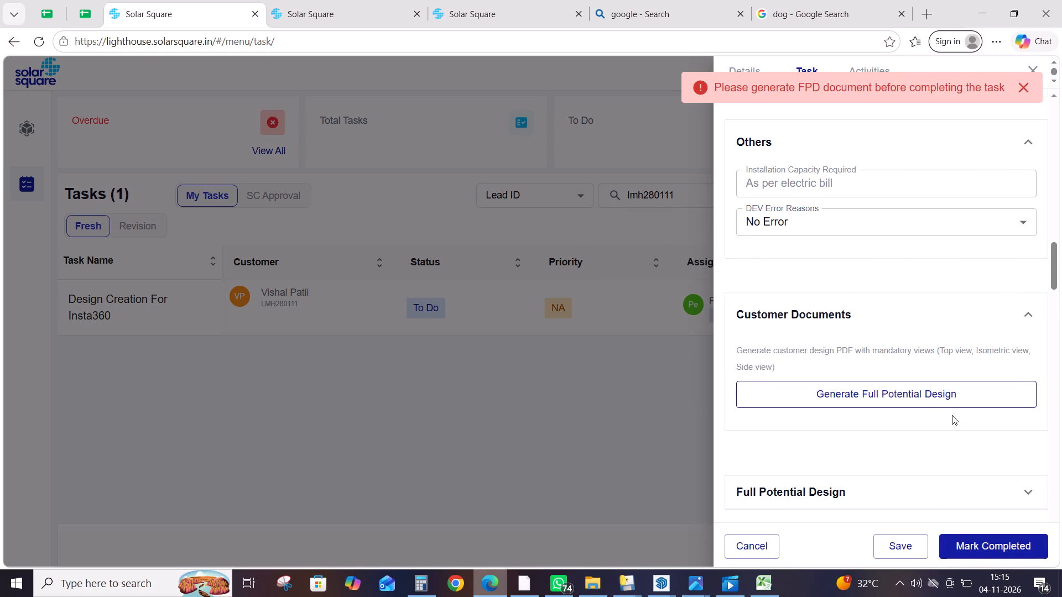
click(928, 396)
click(871, 504)
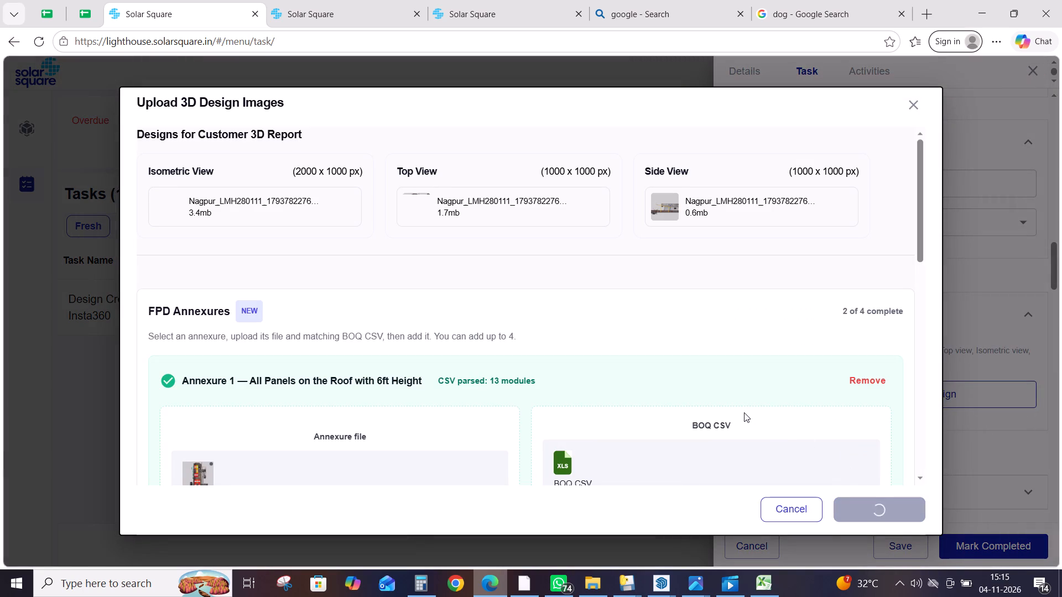
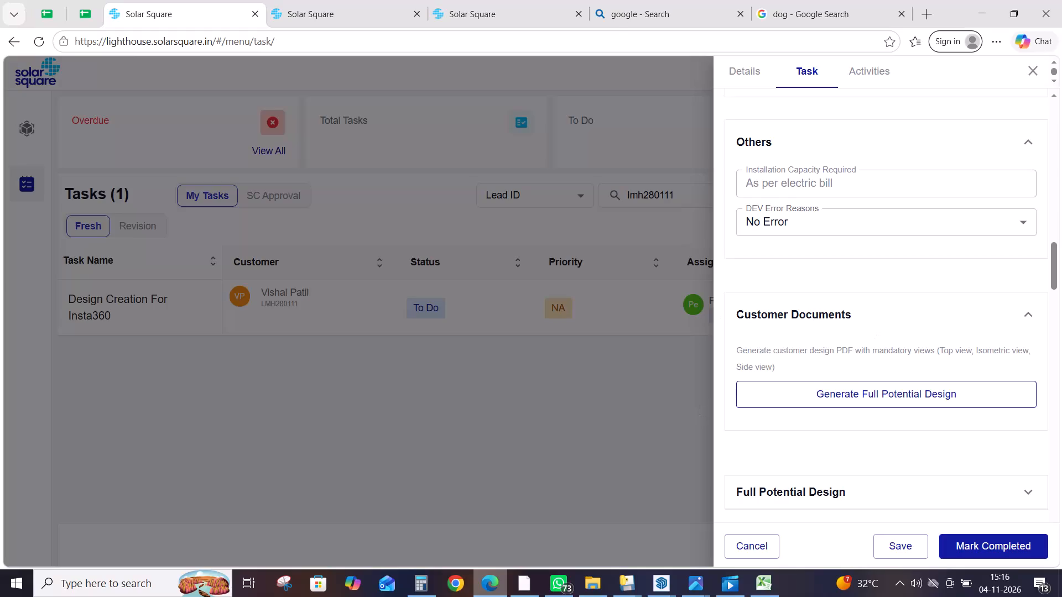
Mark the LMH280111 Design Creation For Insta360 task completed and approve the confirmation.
click(991, 541)
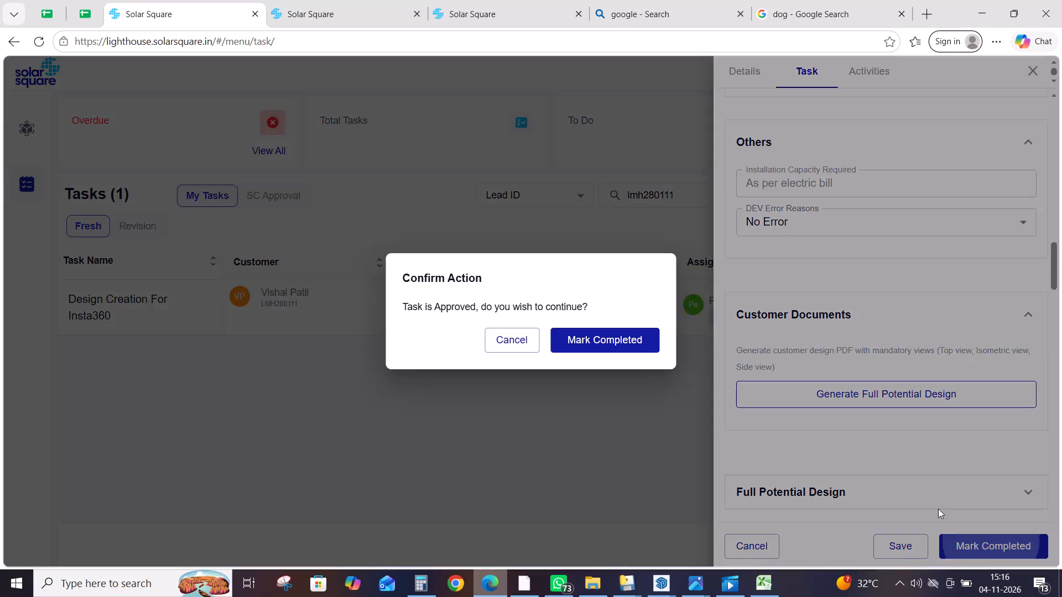
click(610, 343)
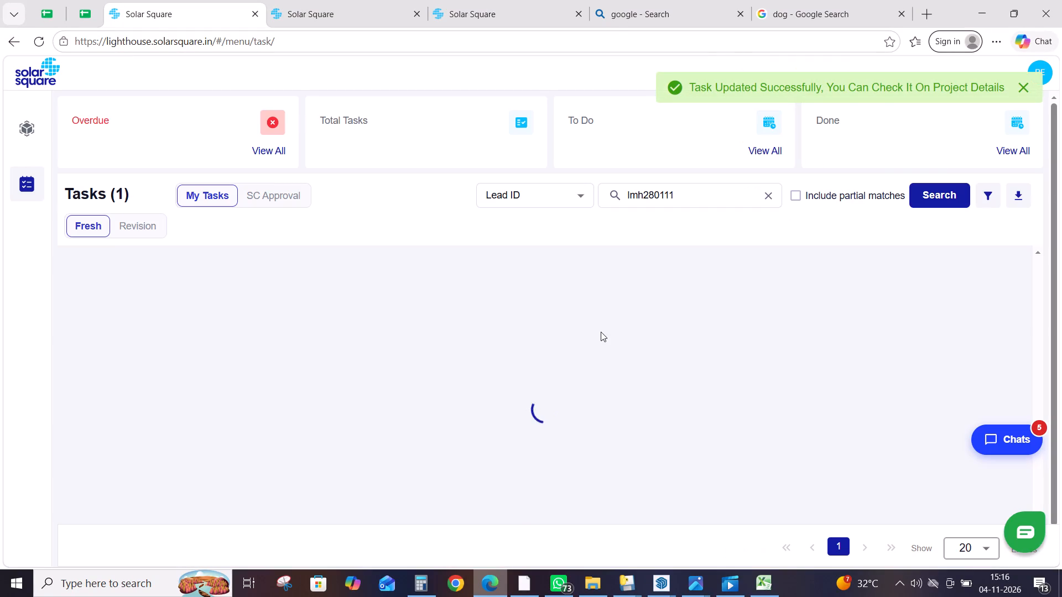
double_click(706, 190)
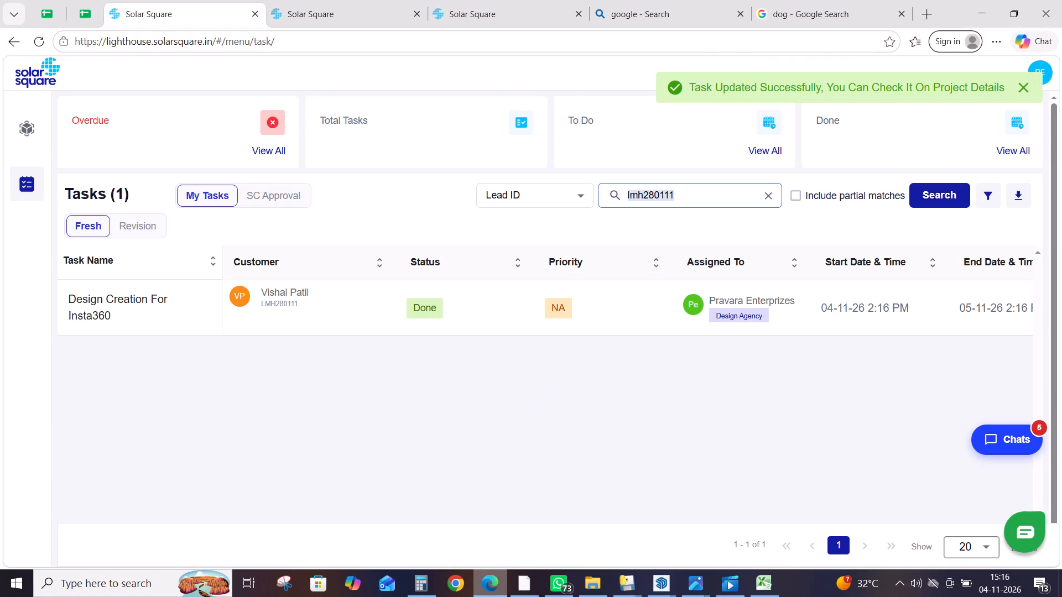
key(ctrl+c)
drag(587, 479, 575, 471)
click(53, 12)
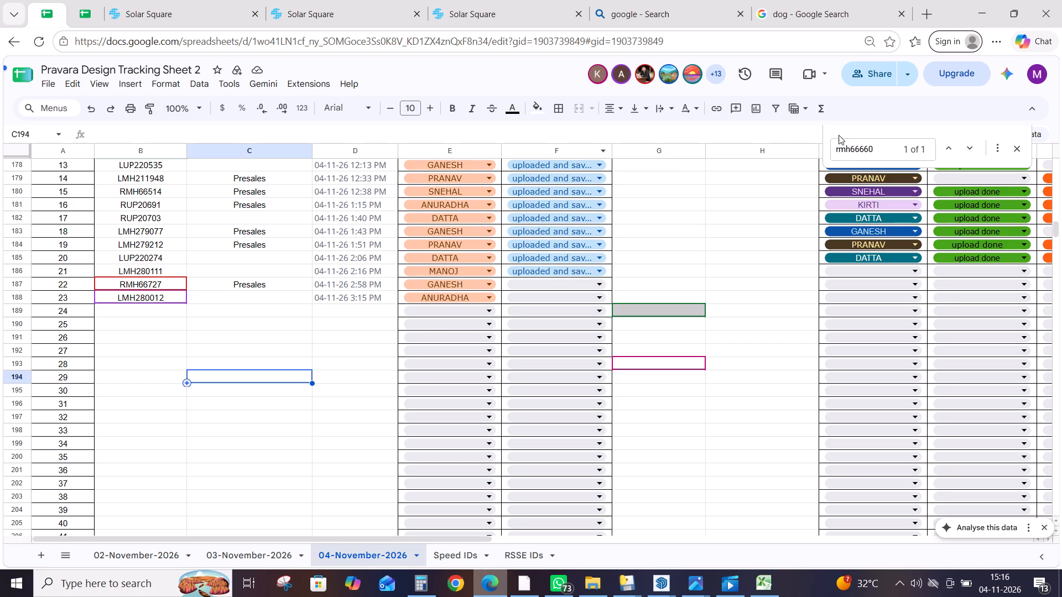
double_click(891, 151)
key(ctrl+v)
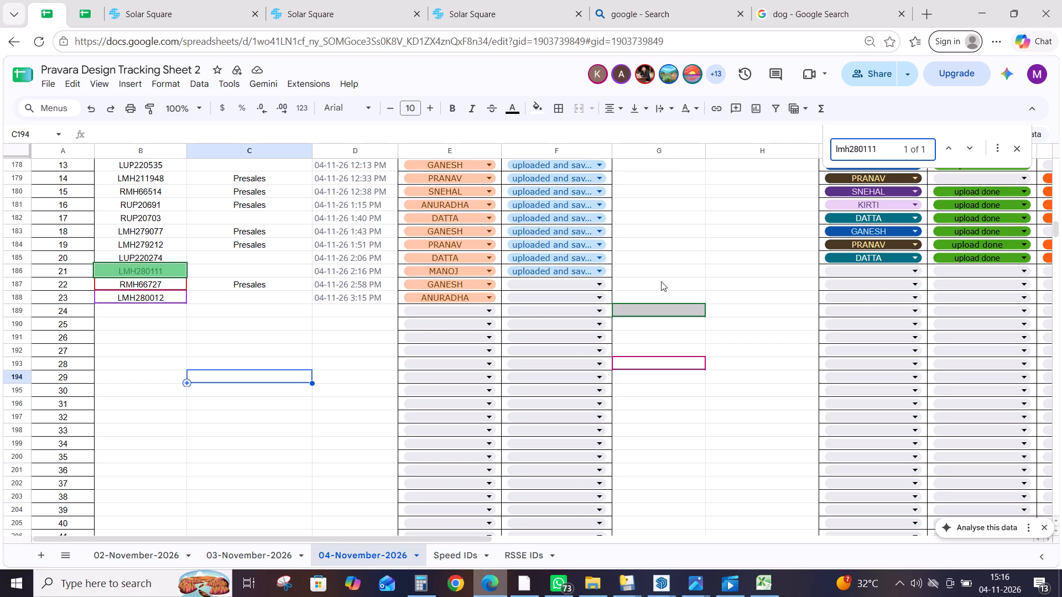
click(851, 274)
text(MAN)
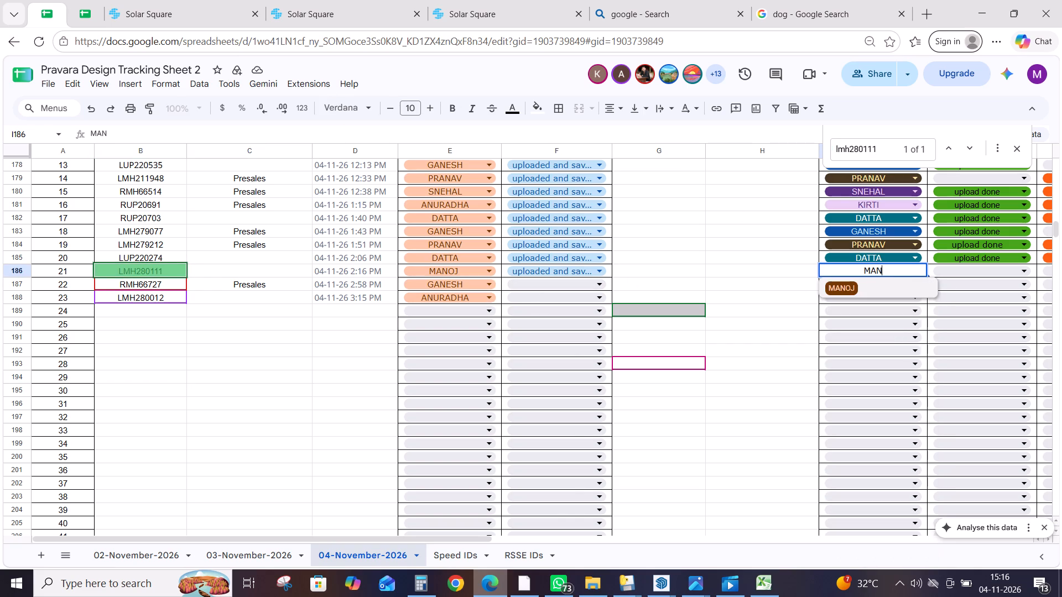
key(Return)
click(958, 268)
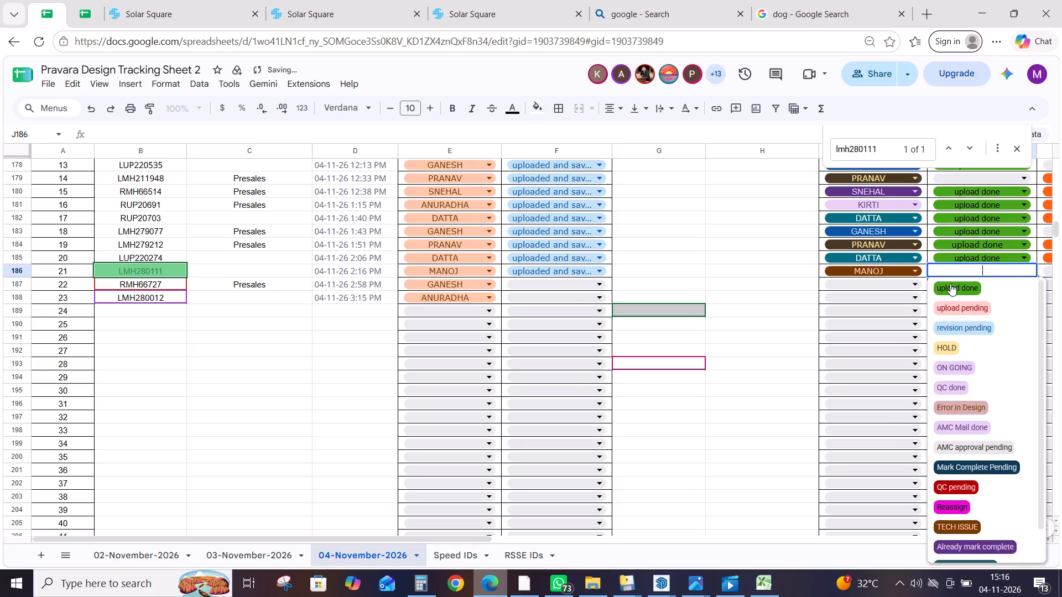
click(950, 284)
click(265, 421)
click(176, 0)
drag(696, 396, 700, 390)
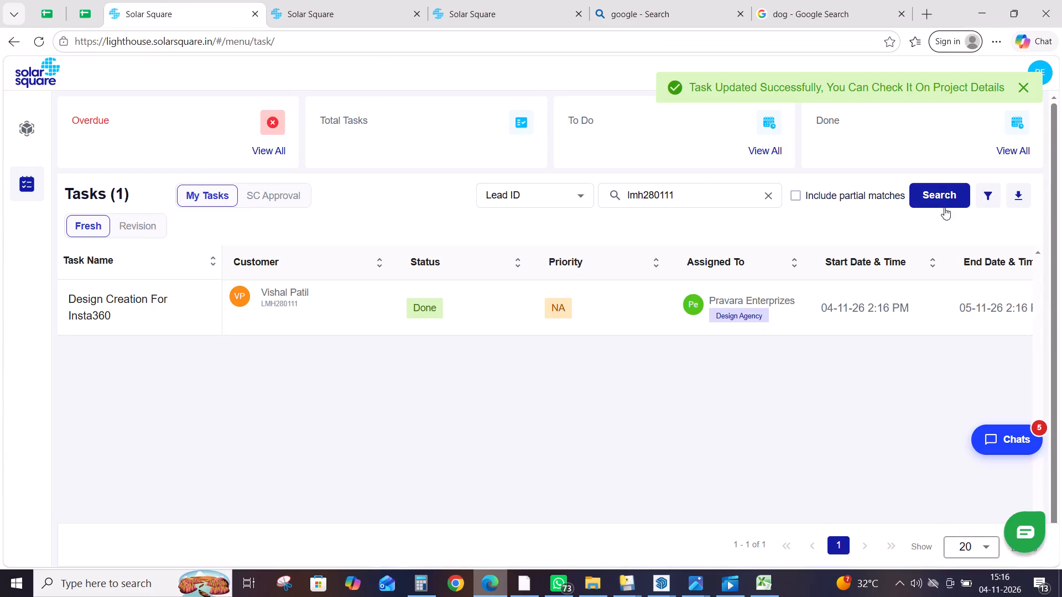
click(950, 197)
click(636, 389)
click(641, 315)
click(638, 307)
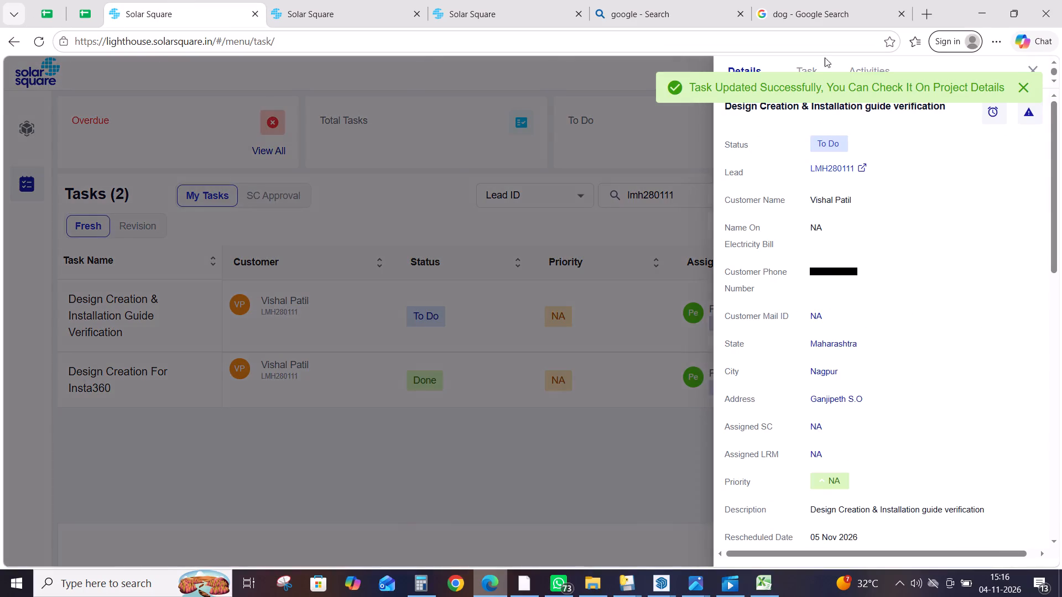
click(818, 69)
click(866, 190)
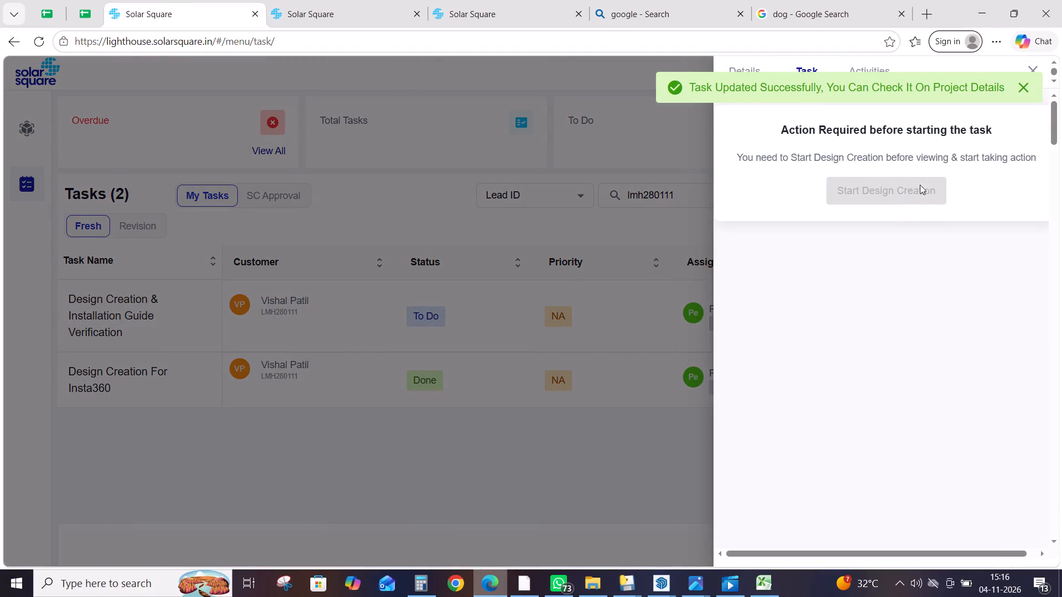
Collapse Cable Length Details in the task form and open Generate 3D Design under Customer Documents.
scroll(862, 268, down, 3)
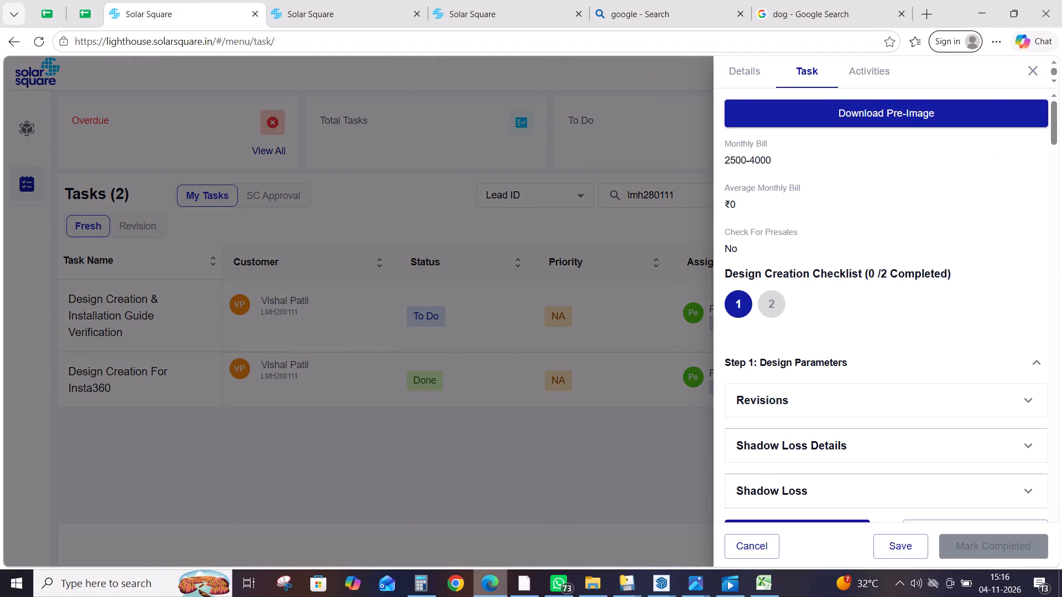
scroll(862, 273, down, 4)
scroll(906, 296, up, 3)
click(1023, 342)
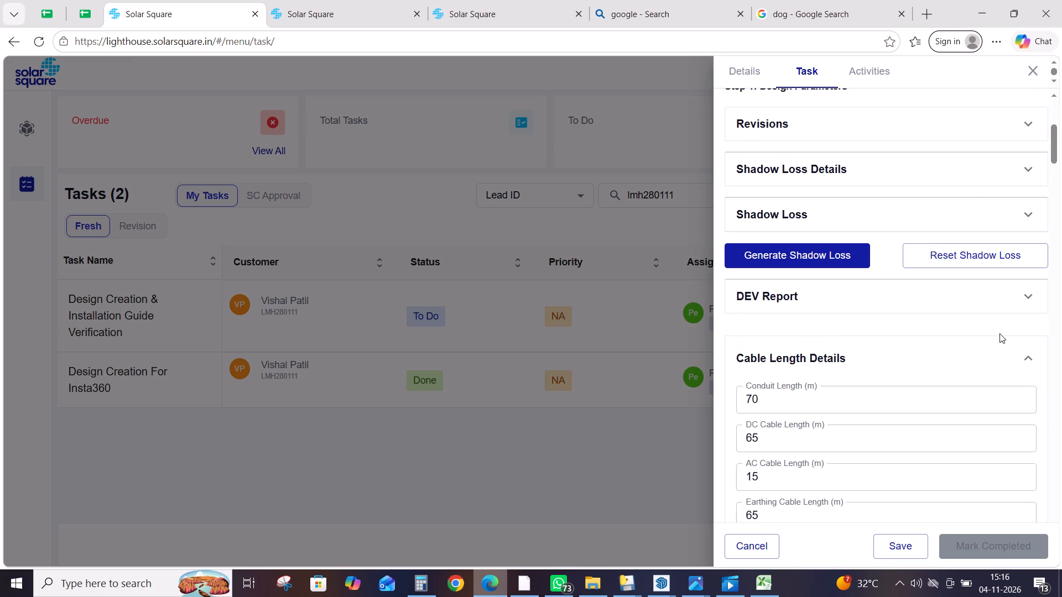
click(1017, 353)
scroll(897, 296, down, 15)
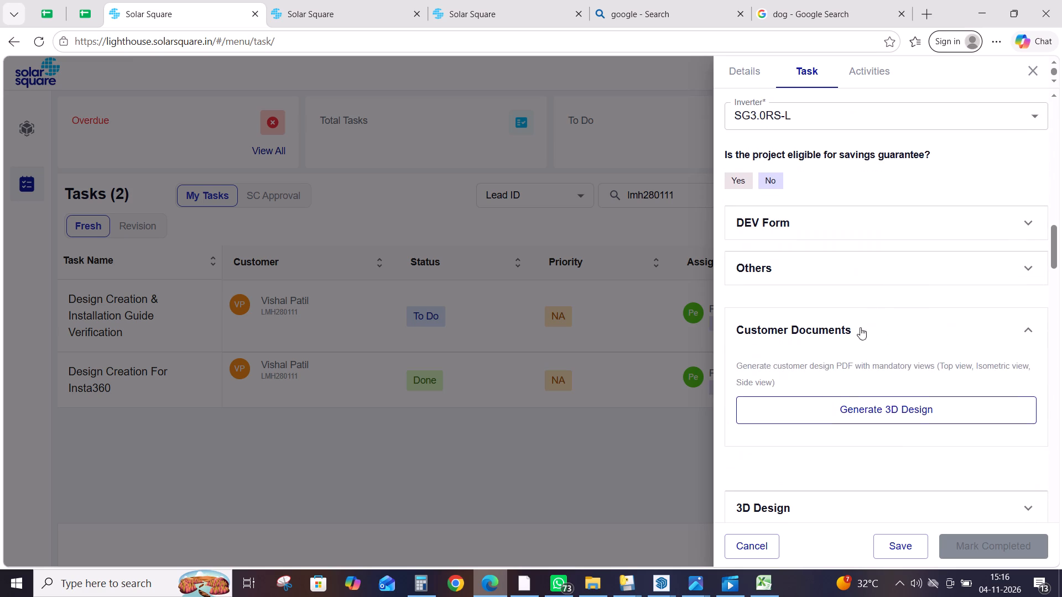
click(846, 402)
click(476, 203)
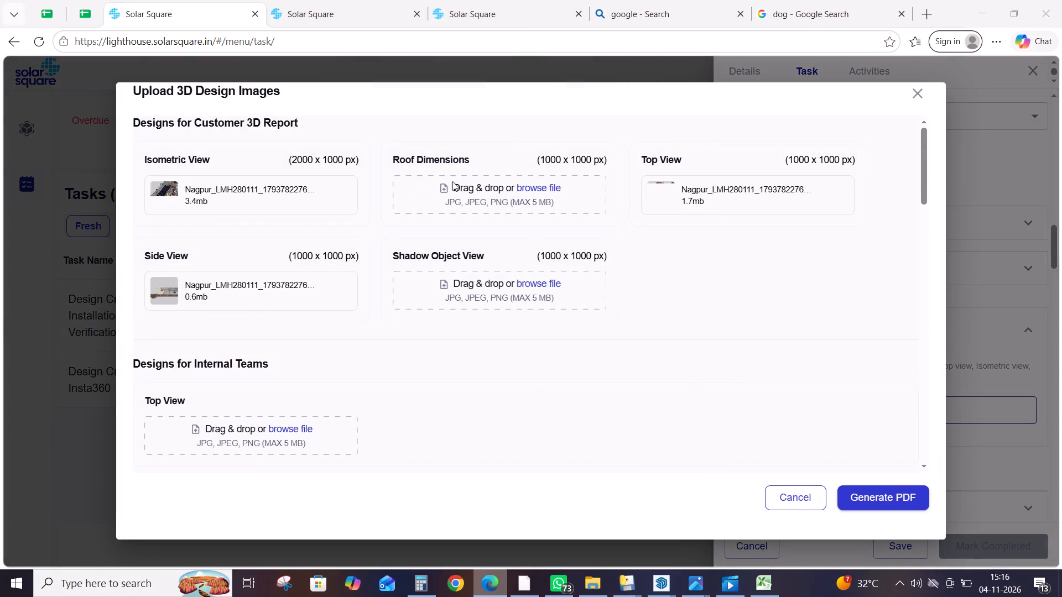
click(86, 256)
double_click(167, 156)
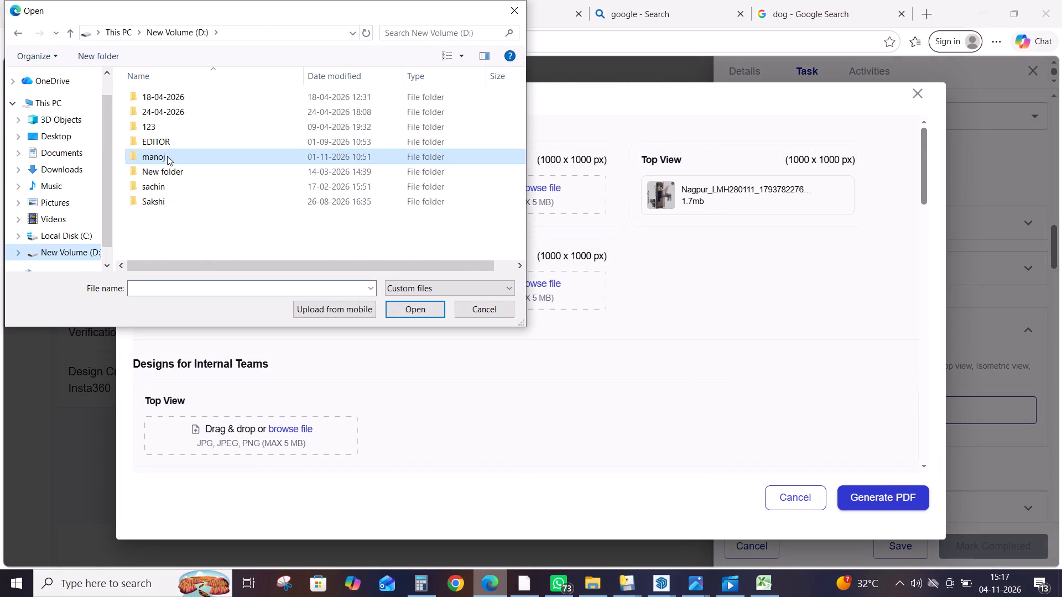
double_click(164, 226)
double_click(167, 124)
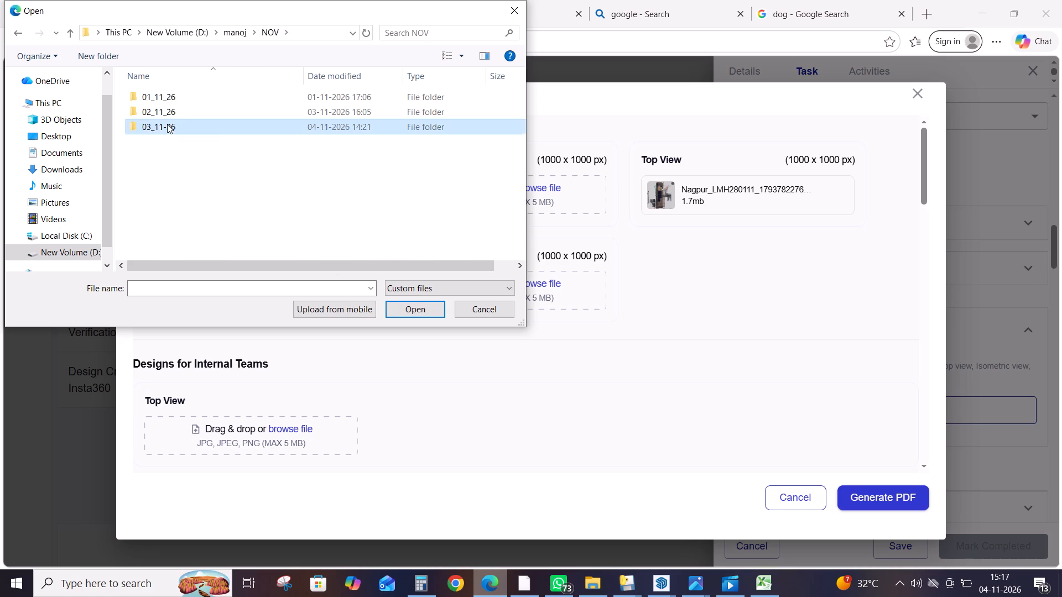
double_click(210, 210)
click(210, 210)
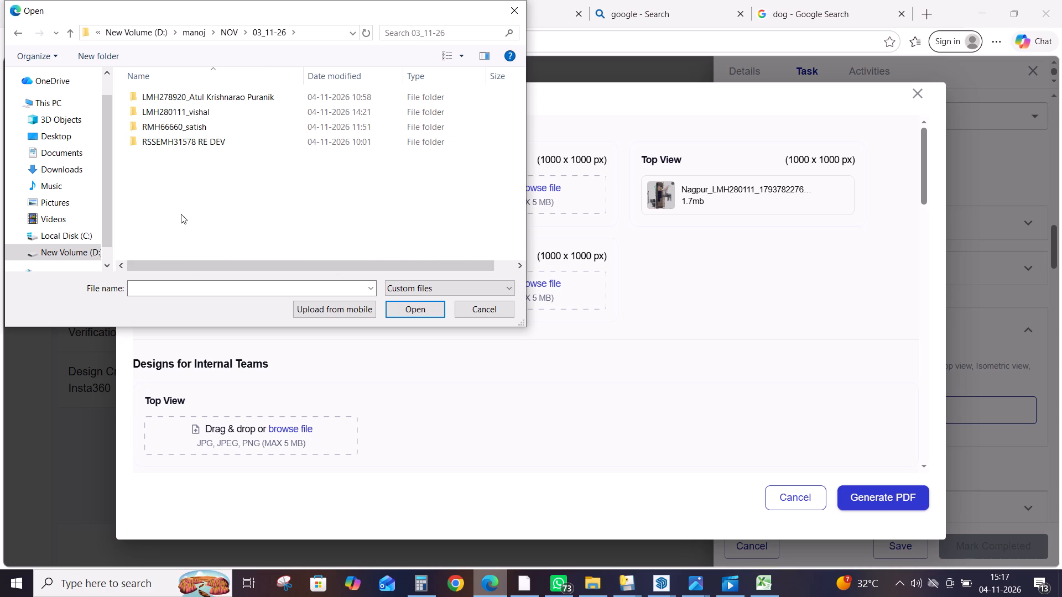
click(179, 203)
click(180, 200)
double_click(207, 192)
click(202, 176)
key(super+v)
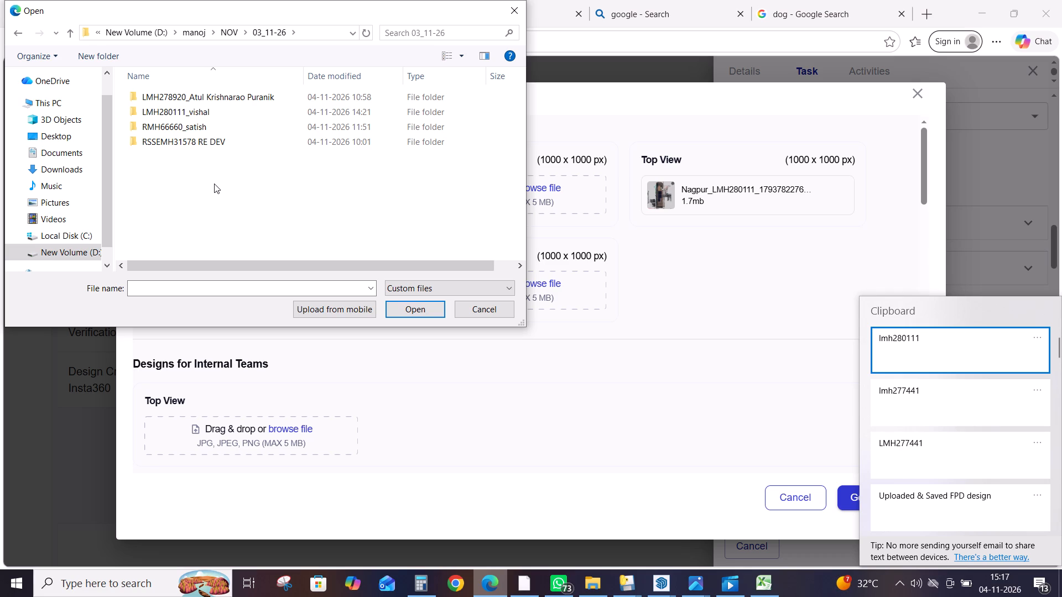
double_click(214, 184)
double_click(173, 111)
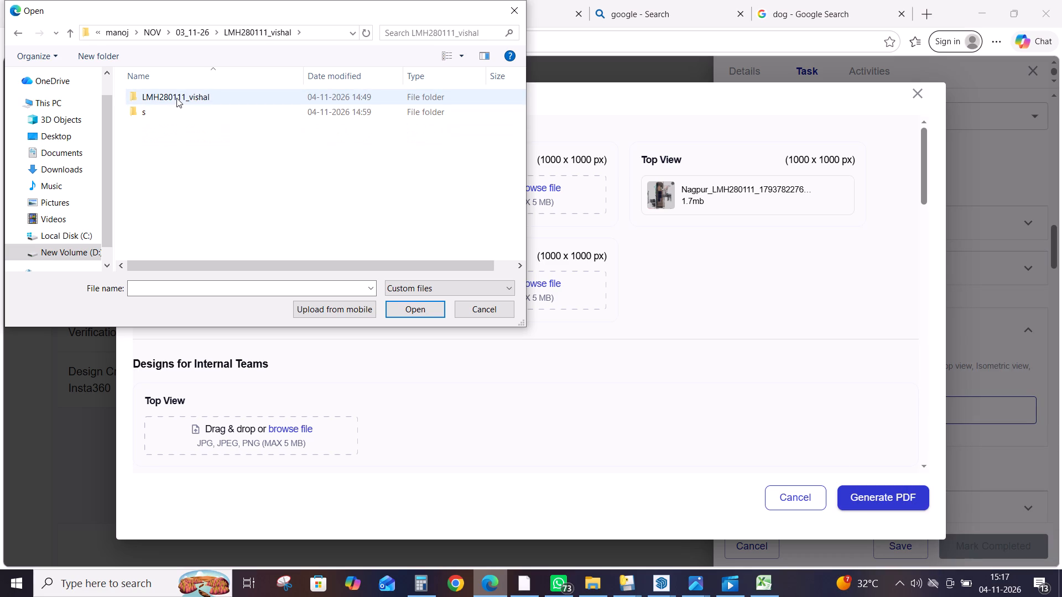
double_click(176, 98)
double_click(163, 112)
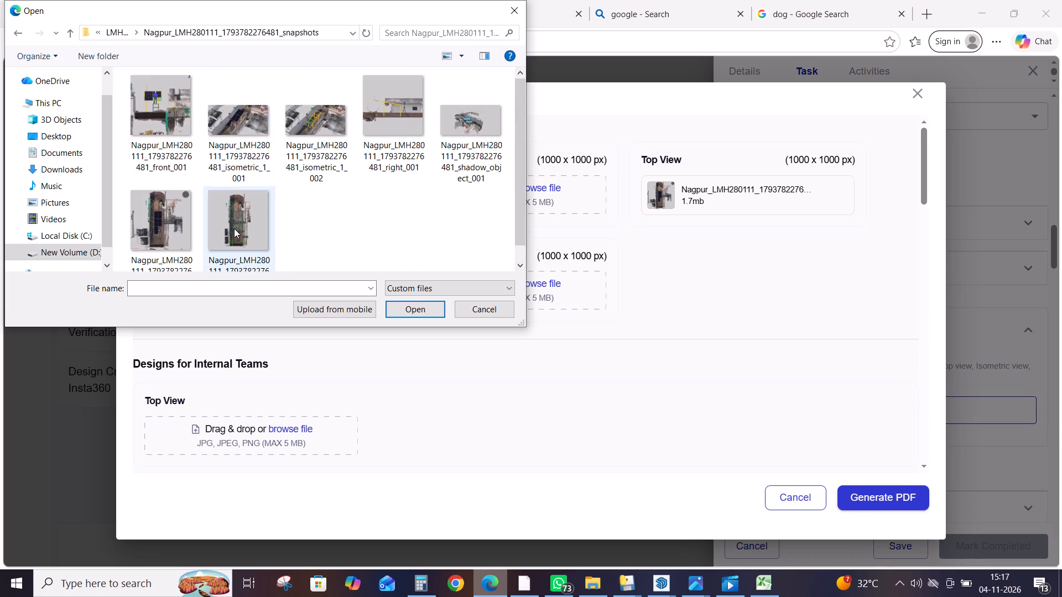
click(234, 228)
drag(234, 228, 244, 228)
click(481, 298)
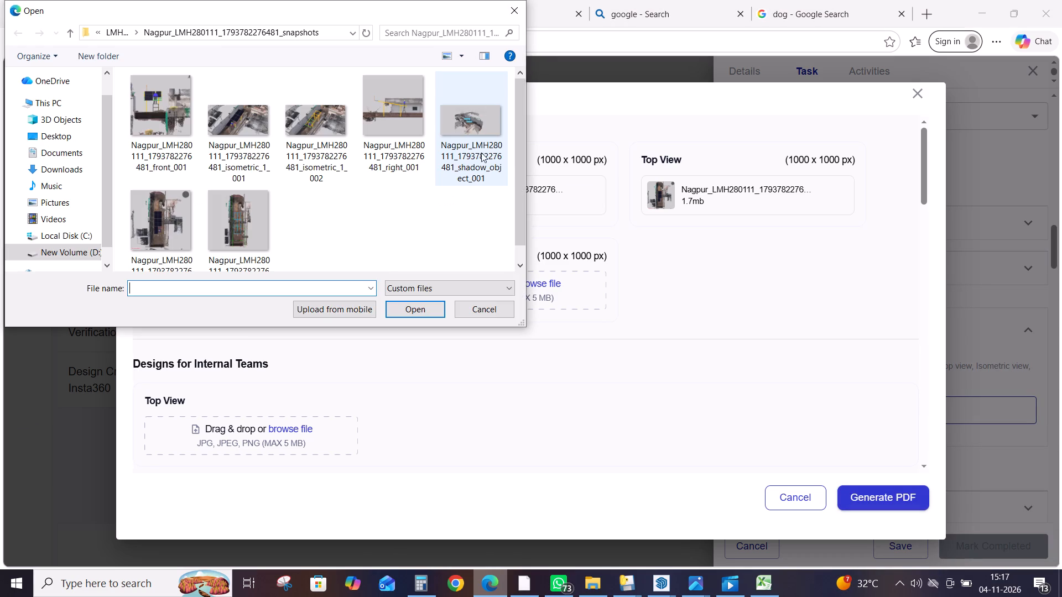
double_click(477, 144)
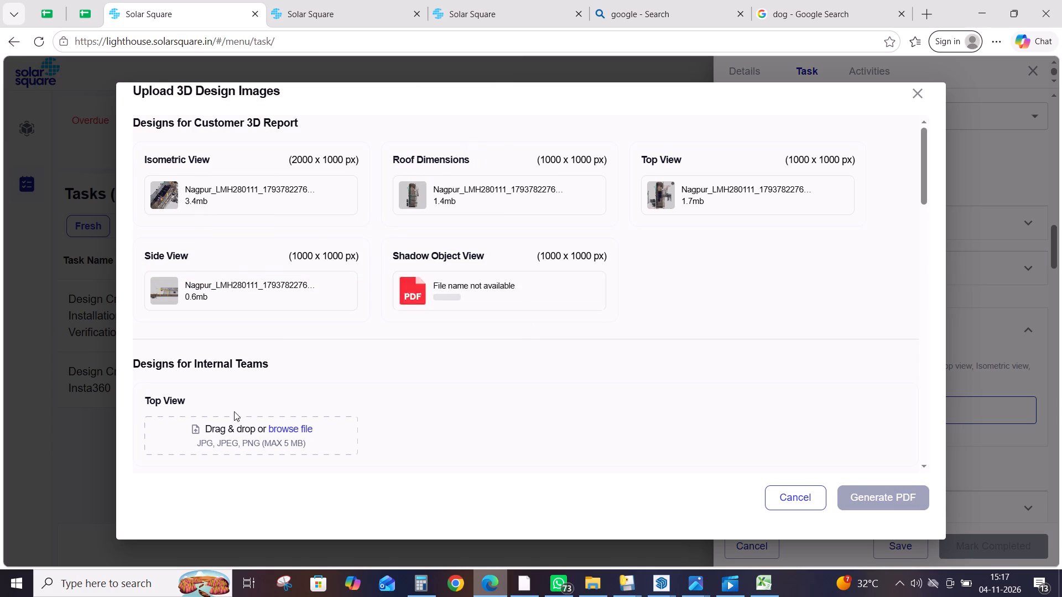
For the internal teams, upload the top view snapshot as Top View, isometric_1_001 as Isometric View and top_tsm_001 as Roof Dimensions.
click(231, 431)
double_click(176, 221)
scroll(311, 374, down, 2)
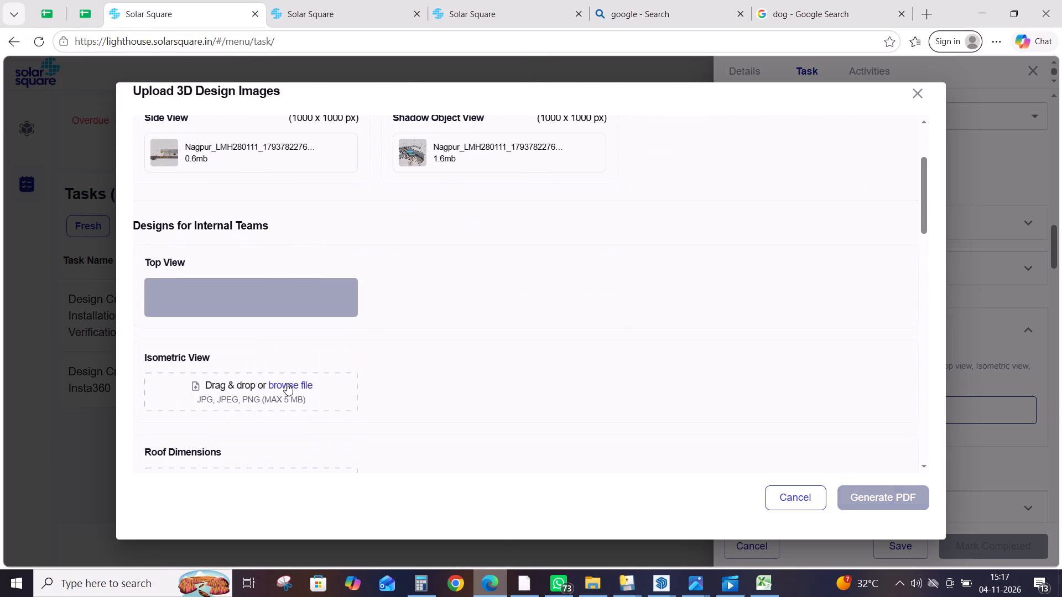
click(256, 403)
double_click(246, 130)
scroll(288, 266, down, 2)
click(251, 352)
double_click(248, 225)
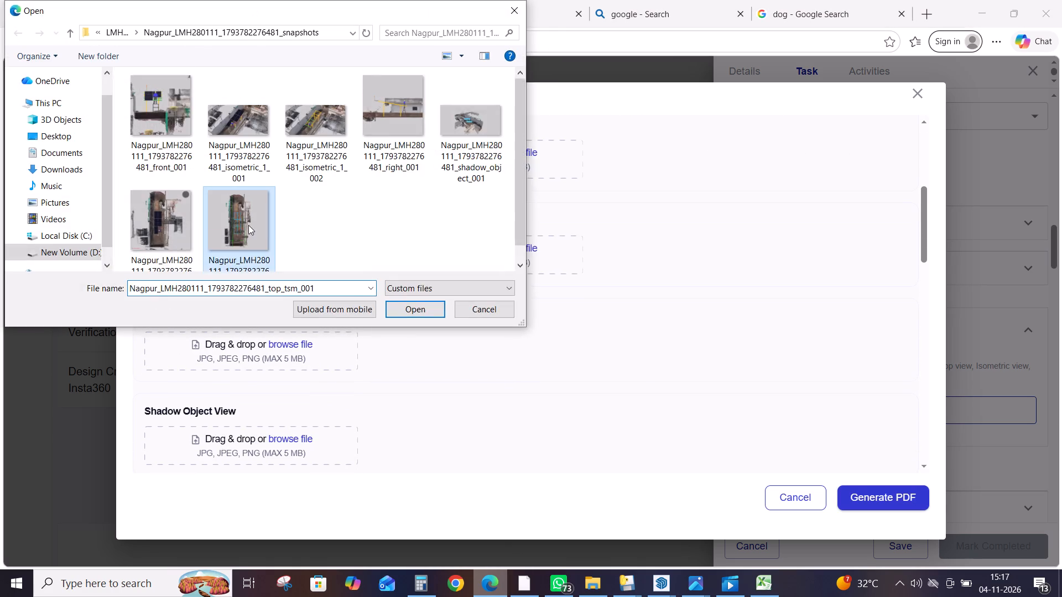
Upload shadow_object_001 as the internal Shadow Object View and top_tsm_001 as the TSM View.
scroll(274, 339, down, 2)
click(265, 313)
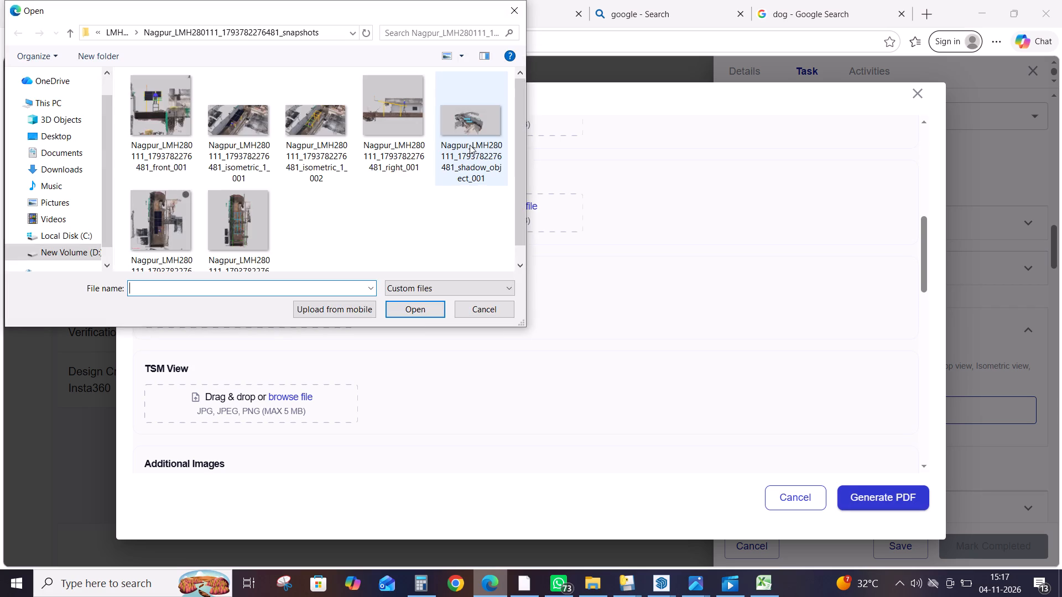
double_click(470, 145)
scroll(241, 296, down, 1)
click(239, 323)
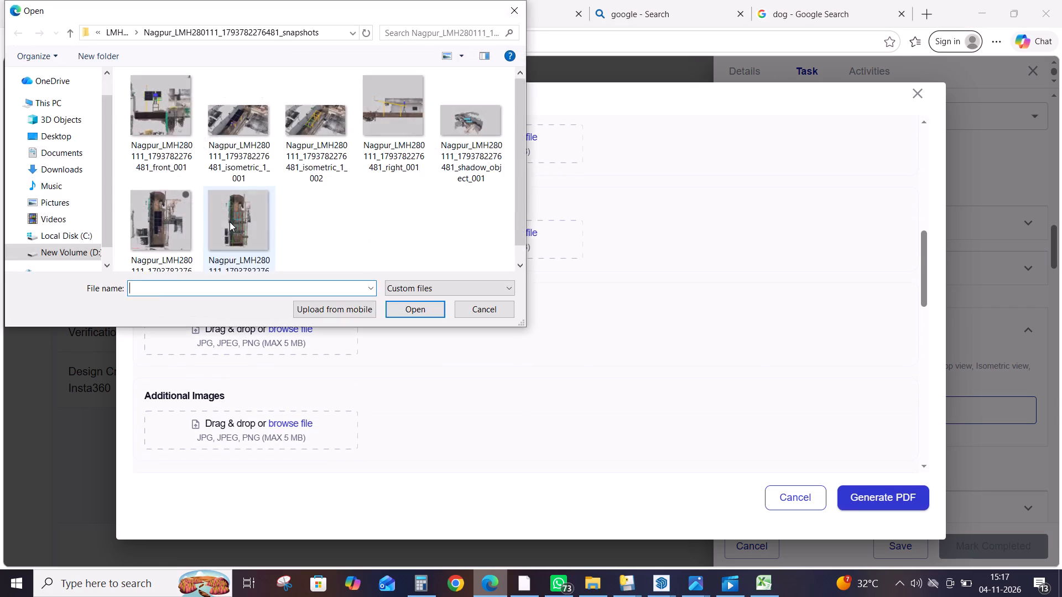
double_click(228, 218)
Upload right_001 and front_001 as internal Additional Images, and right_001 and isometric_1_002 as Side View images.
scroll(272, 305, down, 2)
click(260, 300)
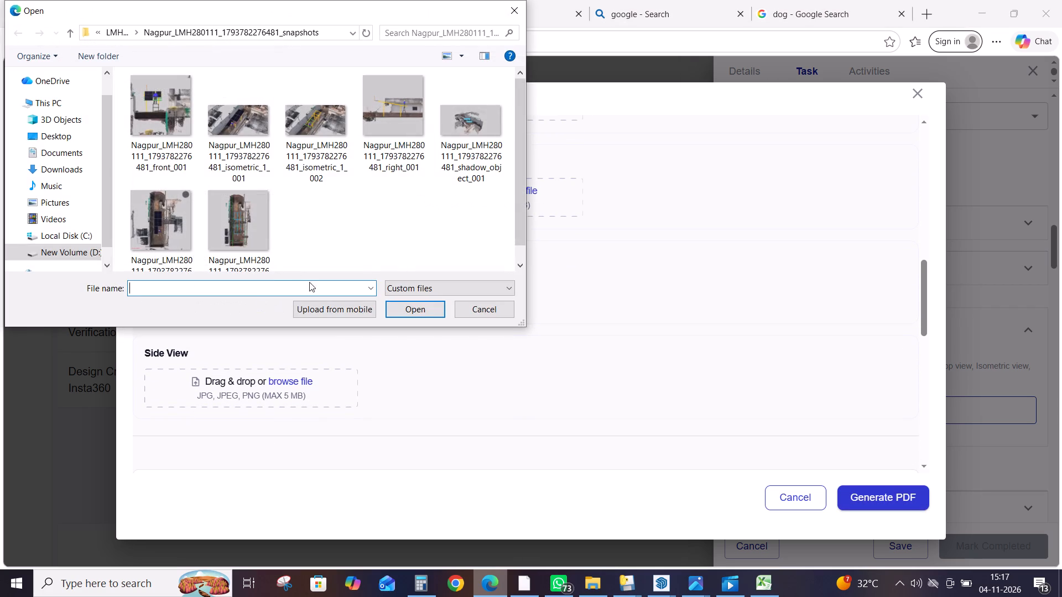
double_click(384, 135)
scroll(262, 294, down, 1)
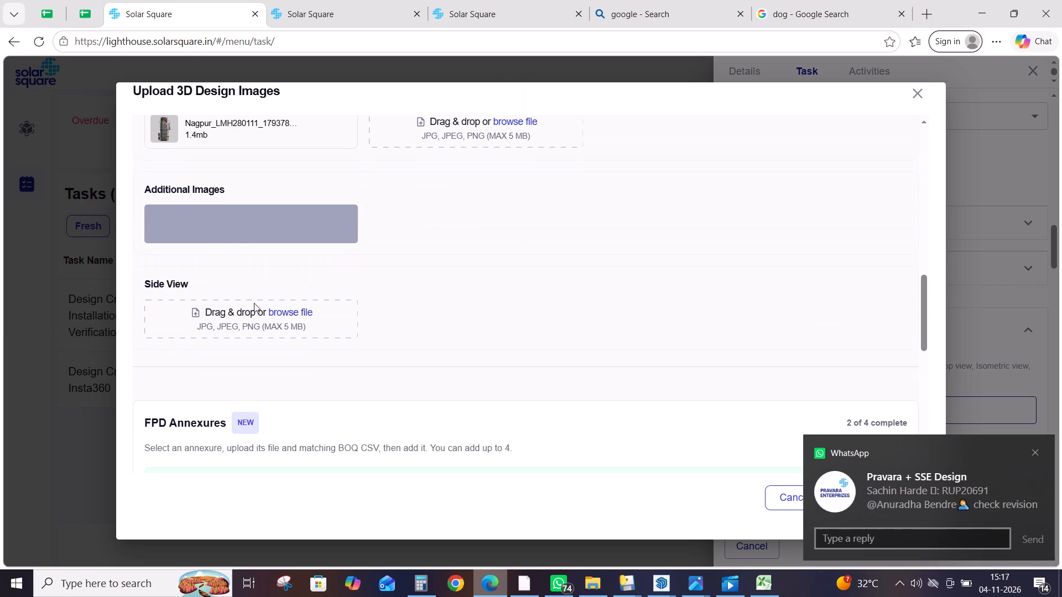
click(251, 315)
double_click(391, 140)
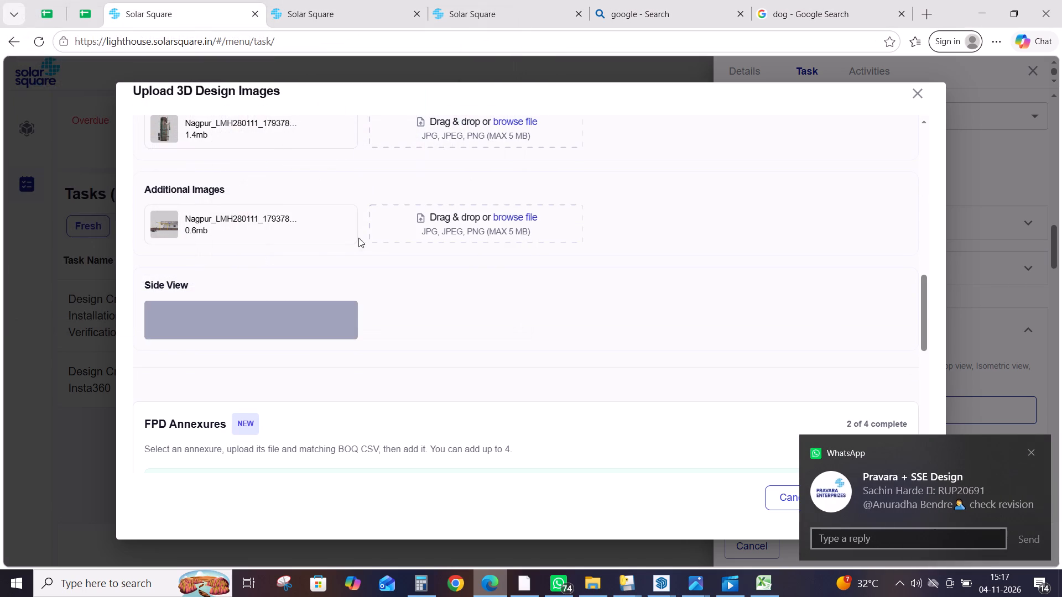
click(310, 210)
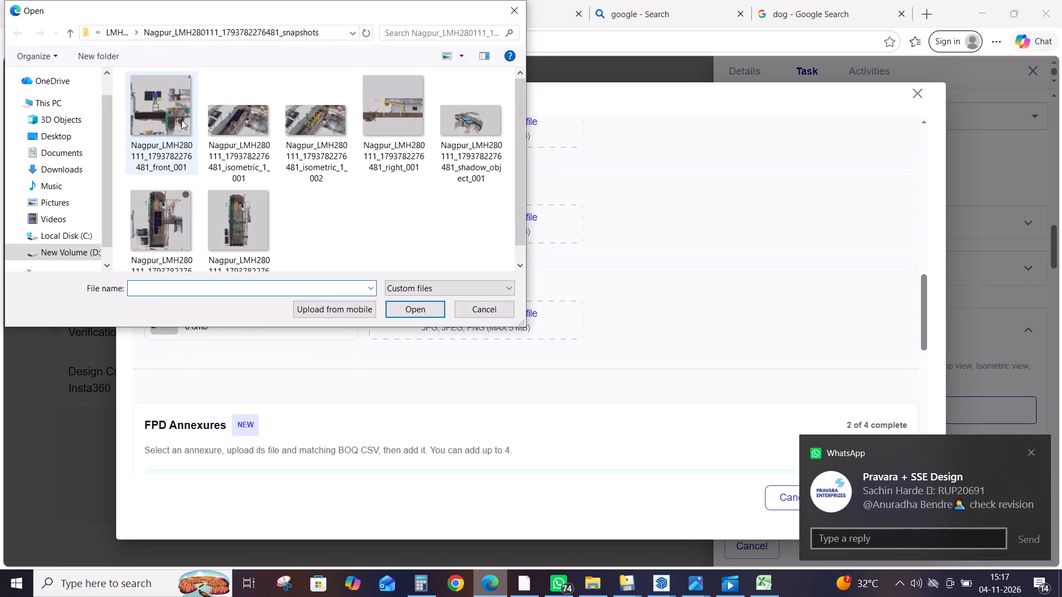
double_click(181, 120)
scroll(334, 270, down, 2)
click(439, 187)
drag(850, 473, 934, 464)
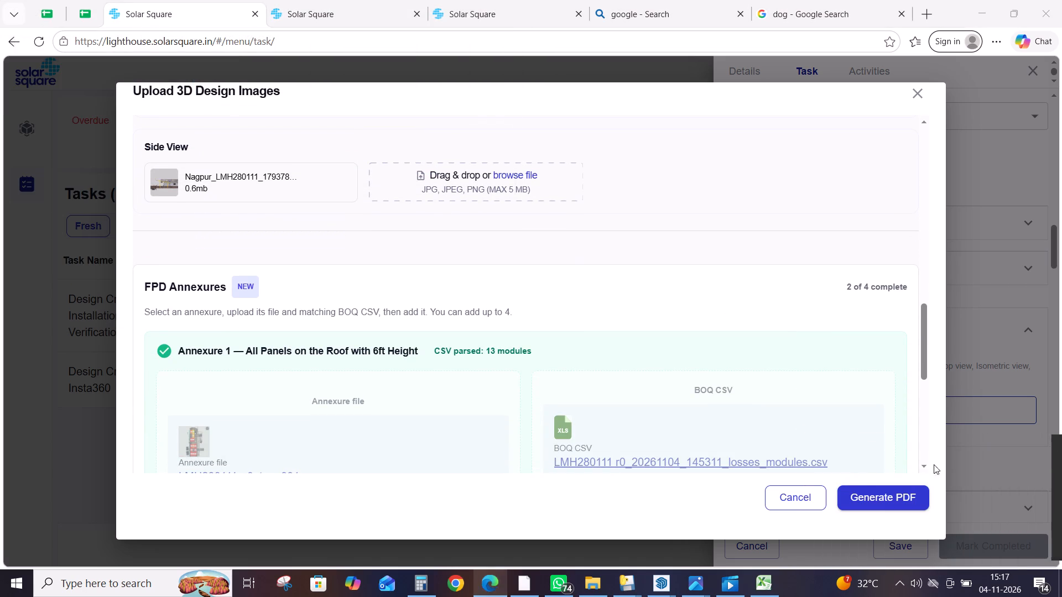
drag(934, 464, 938, 460)
double_click(302, 133)
Generate the 3D design PDF from the uploaded images, annexures and additional notes.
scroll(419, 229, down, 5)
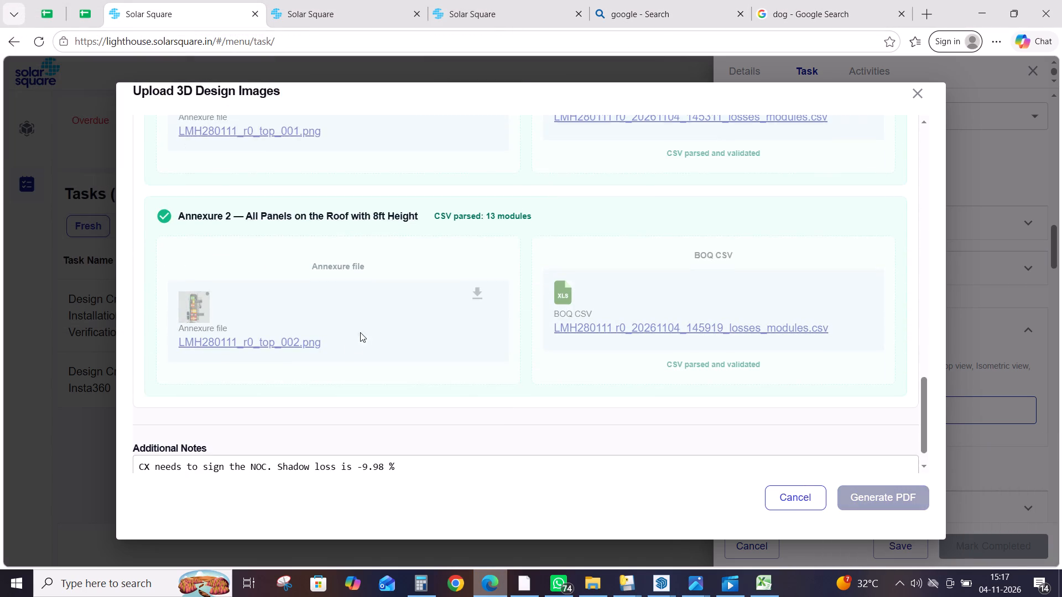
scroll(344, 354, down, 4)
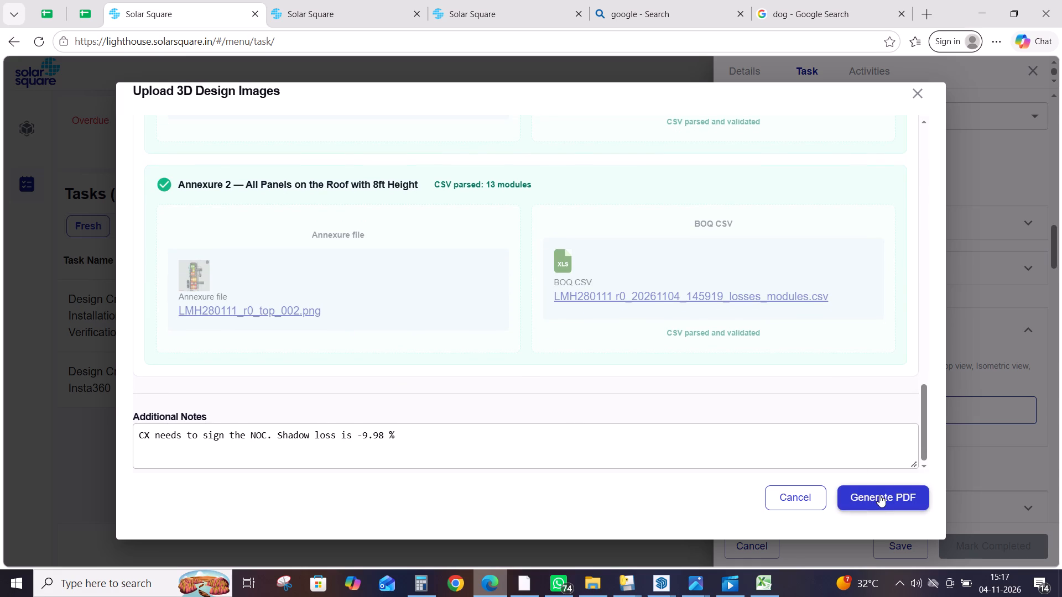
click(879, 495)
scroll(668, 359, up, 5)
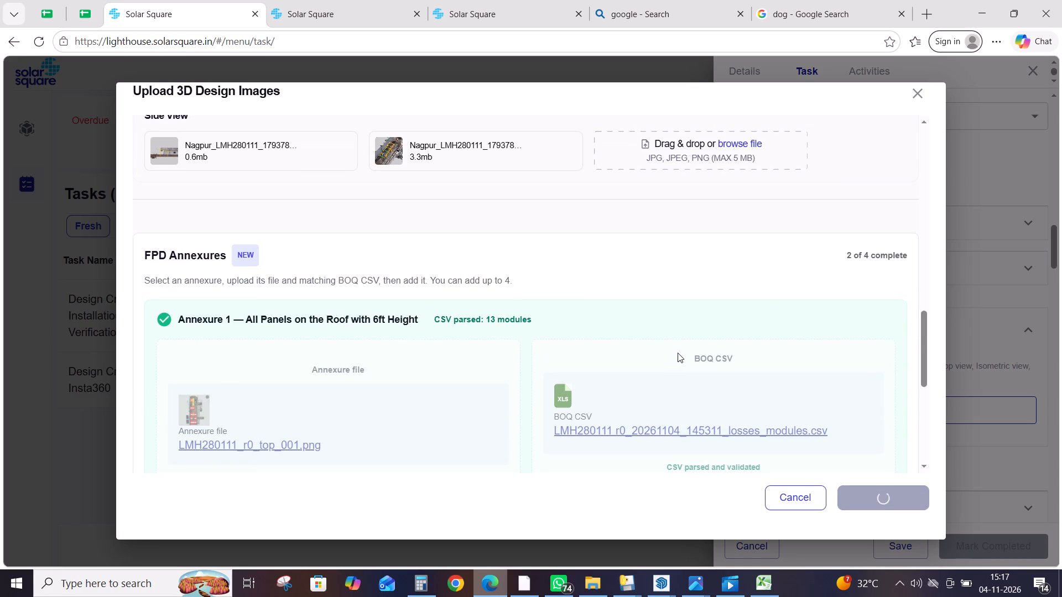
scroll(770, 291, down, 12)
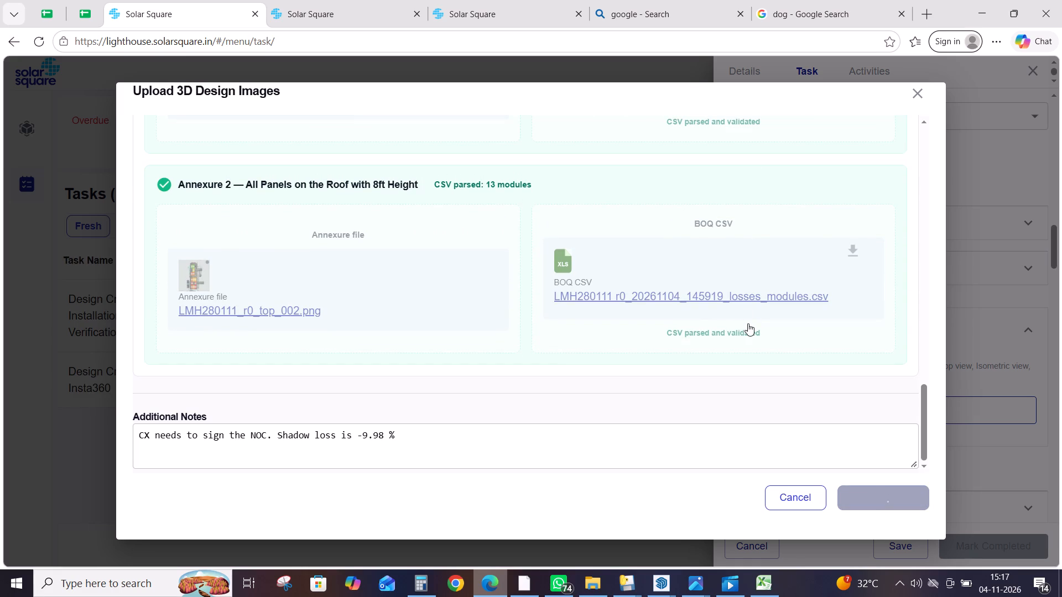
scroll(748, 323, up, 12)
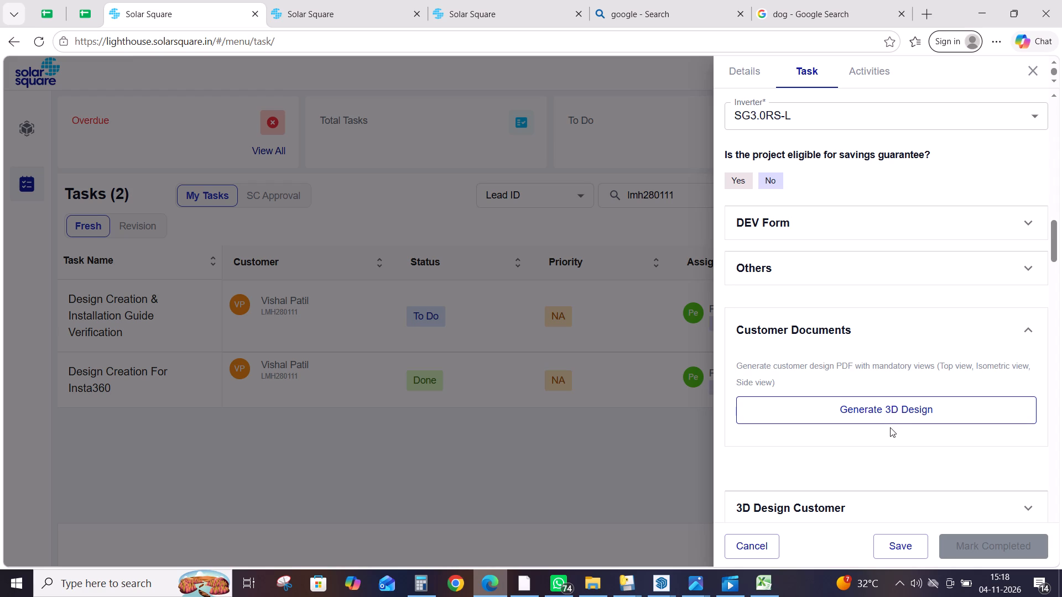
Set DC Cable from String and Jumpers, both AC Cable from Q Cable lengths, Terminal Box to Main MCB and Armoured AC Cable Length to 0.
scroll(877, 389, down, 6)
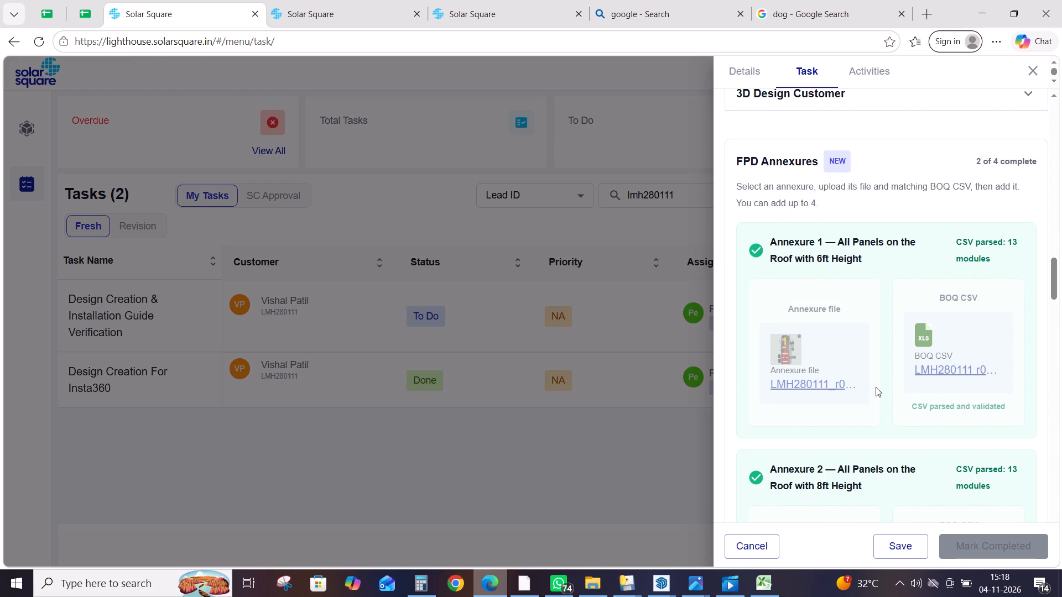
scroll(876, 387, down, 6)
click(992, 288)
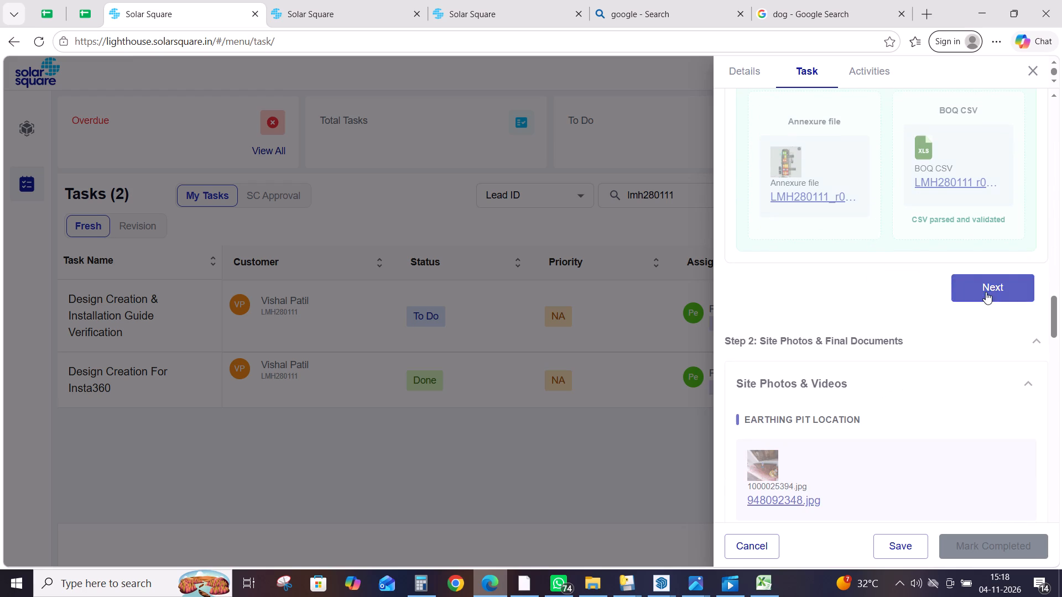
click(840, 322)
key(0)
click(815, 349)
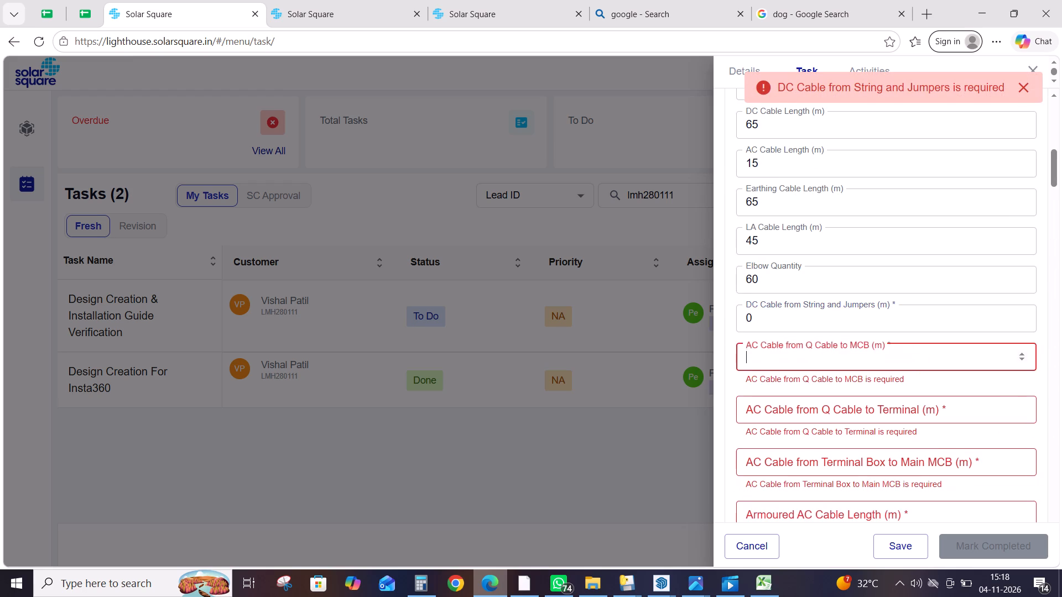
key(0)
click(801, 382)
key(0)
click(803, 421)
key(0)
click(795, 460)
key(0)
Submit Step 1 of the task form to proceed to Step 2: Site Photos & Final Documents.
scroll(869, 371, down, 6)
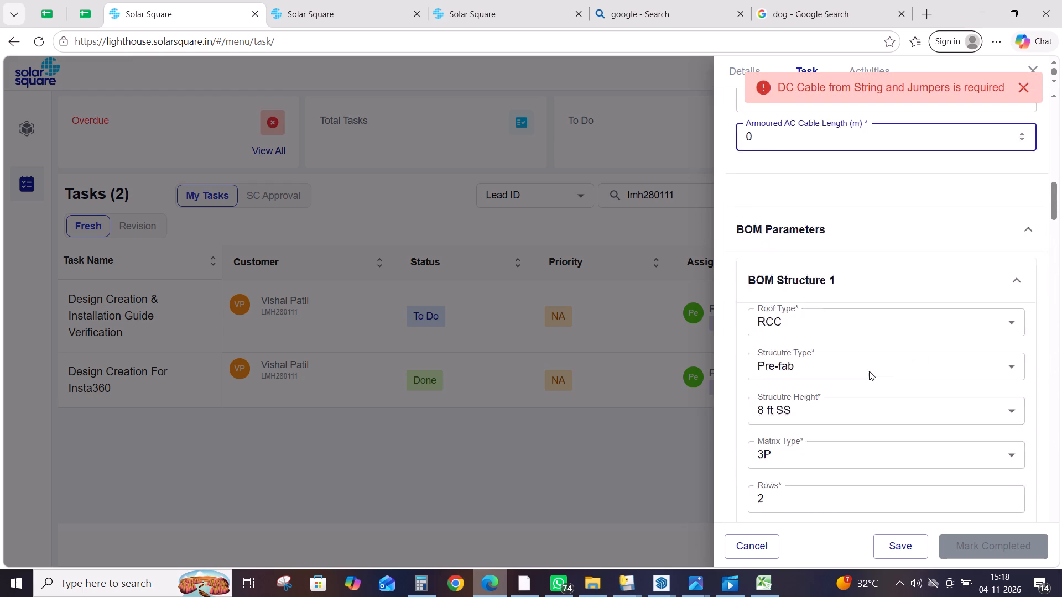
scroll(869, 371, down, 20)
scroll(914, 375, down, 5)
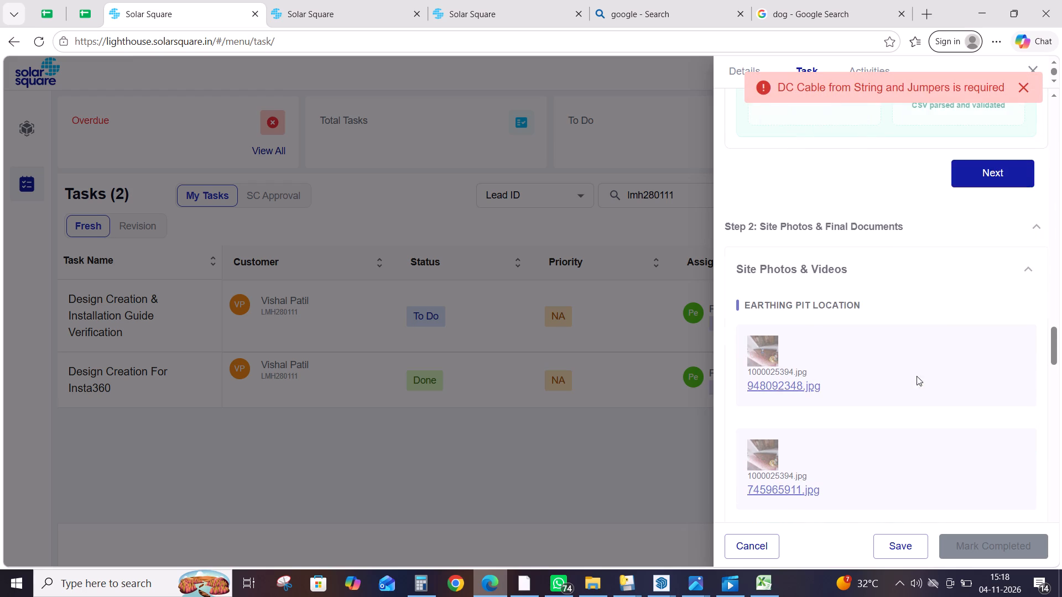
click(994, 179)
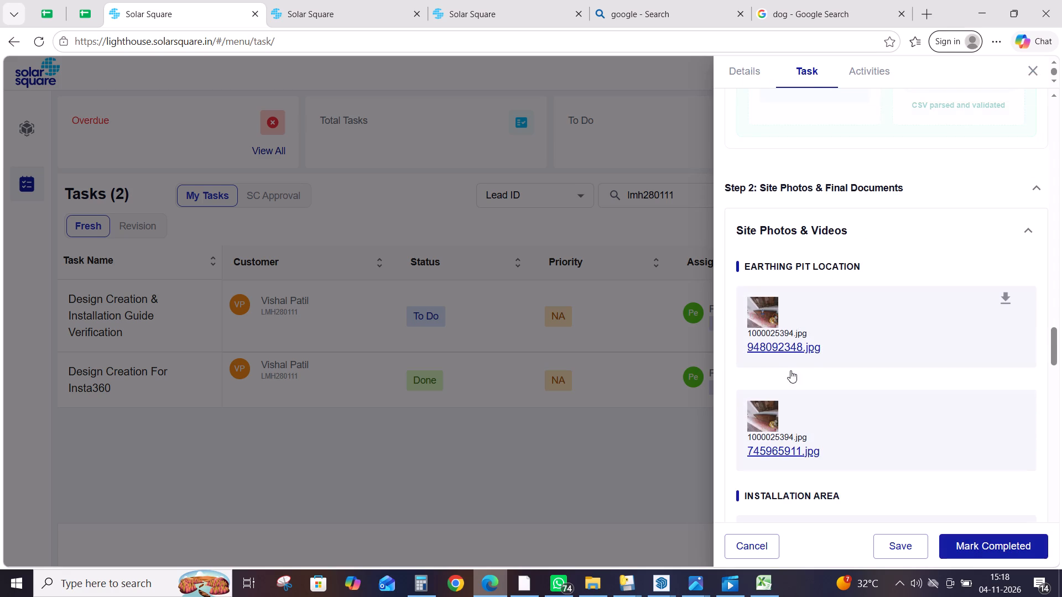
Approve both Earthing Pit Location photos, 948092348.jpg and 745965911.jpg.
click(803, 349)
click(794, 525)
click(683, 156)
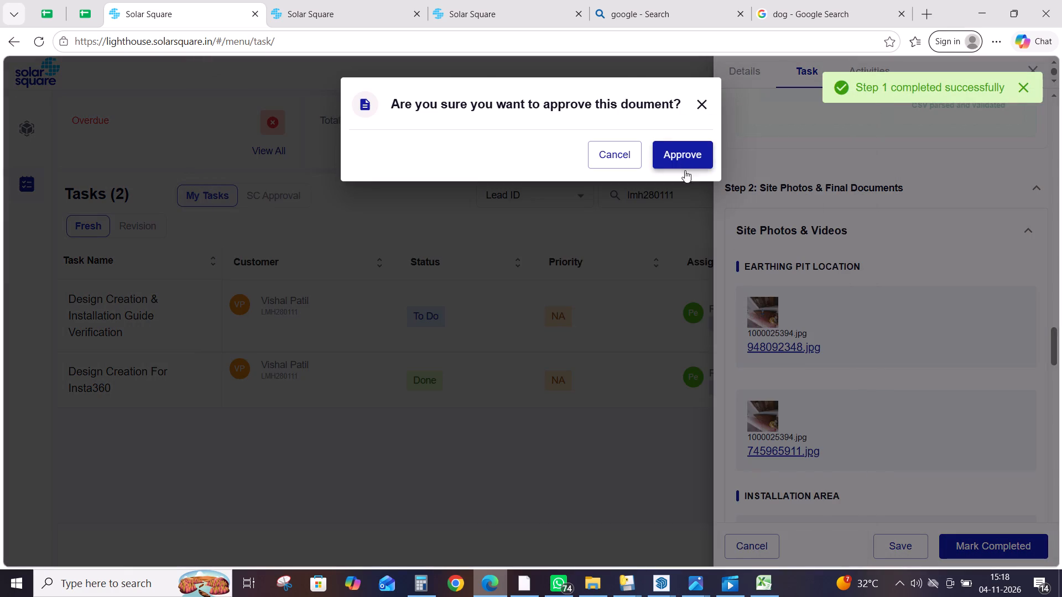
click(784, 444)
click(798, 536)
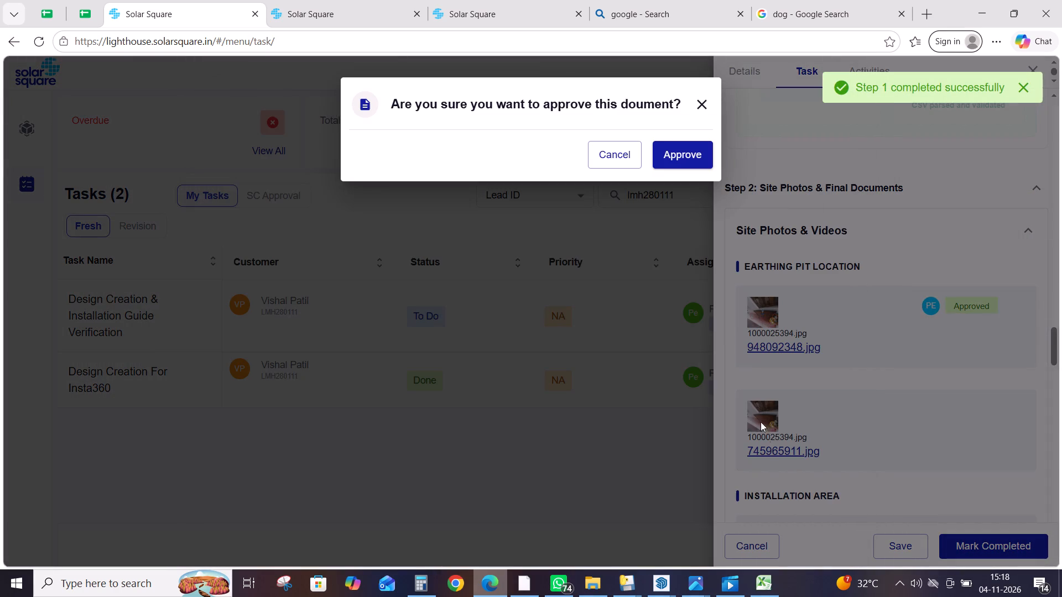
click(665, 138)
click(682, 153)
Approve both Installation Area photos, 893281522.jpg and 764824997.jpg.
scroll(843, 357, down, 2)
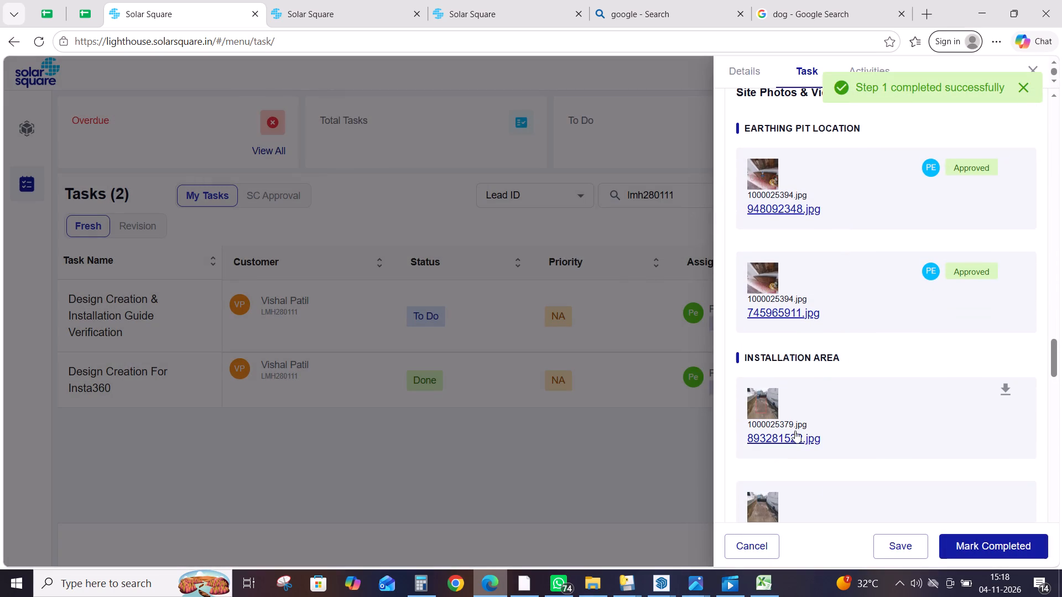
click(793, 435)
click(800, 534)
click(683, 156)
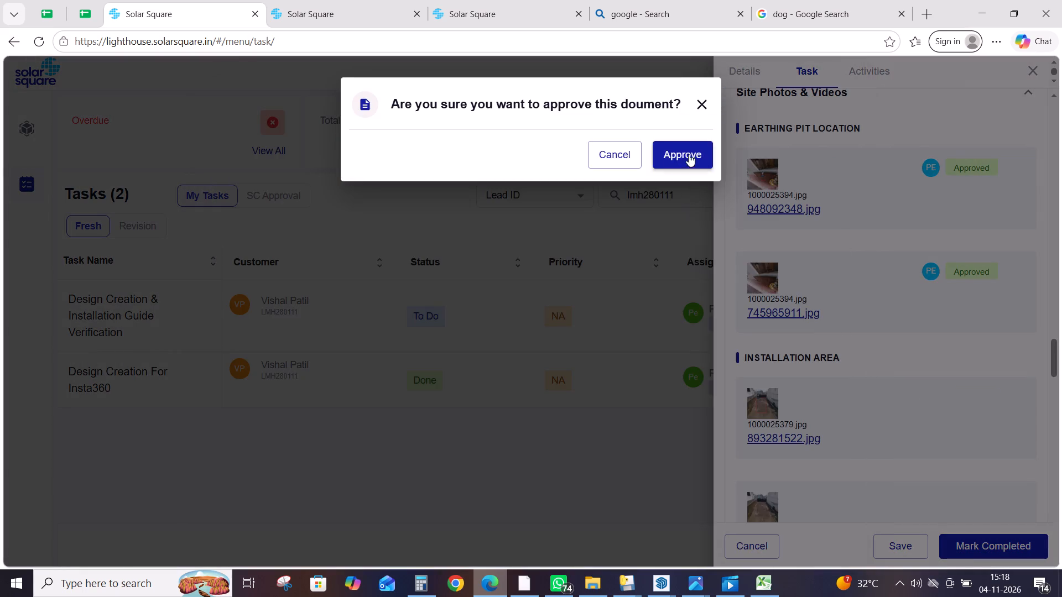
scroll(839, 379, down, 2)
click(801, 399)
click(803, 522)
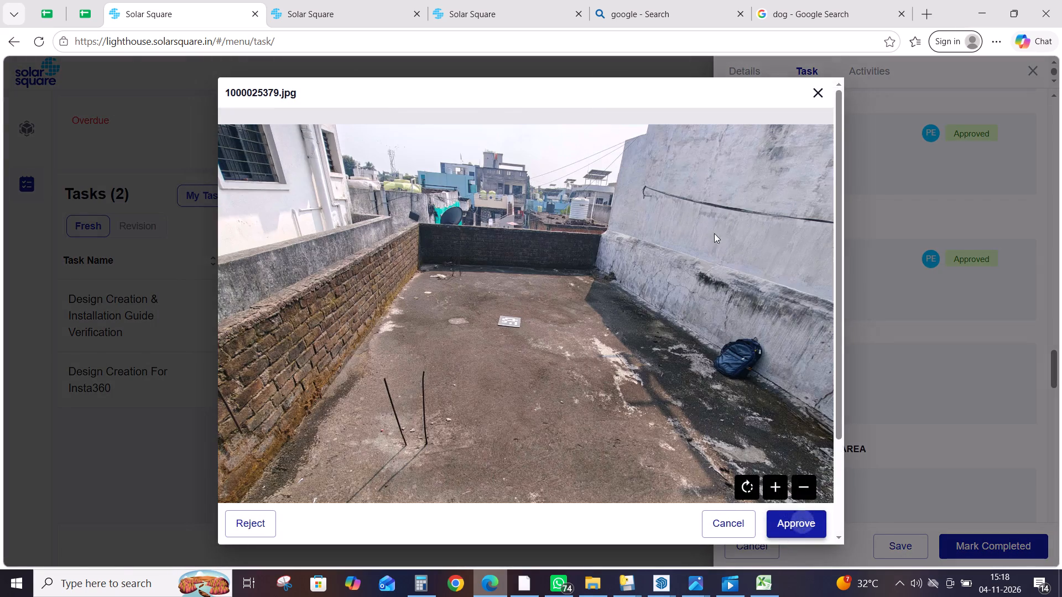
click(694, 153)
Approve both Inverter Cluster Area photos, 491576161.jpg and 93711692.jpg.
scroll(827, 384, down, 1)
click(794, 457)
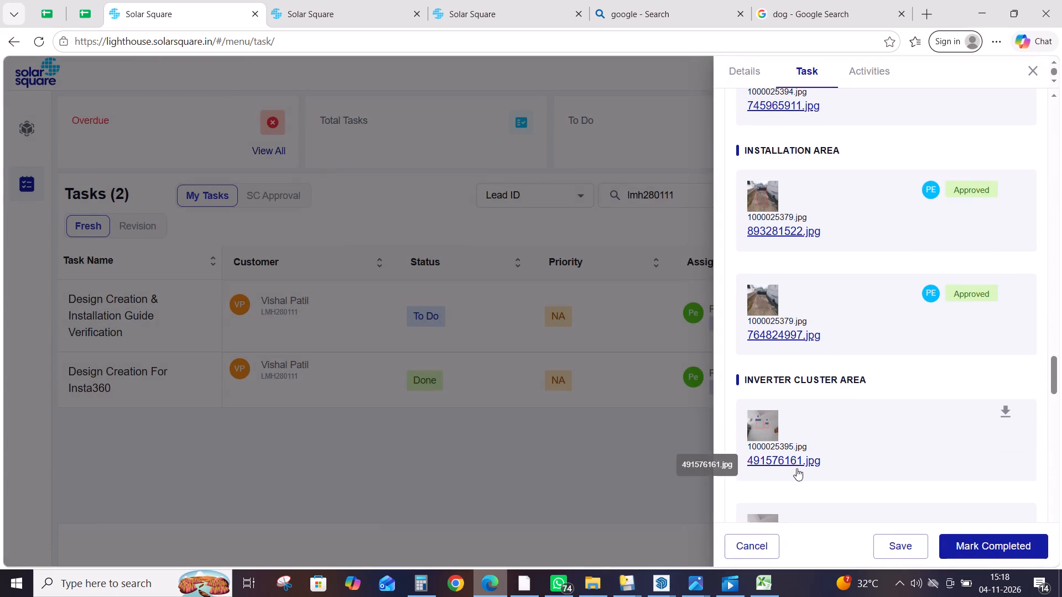
click(801, 524)
click(682, 161)
scroll(813, 361, down, 2)
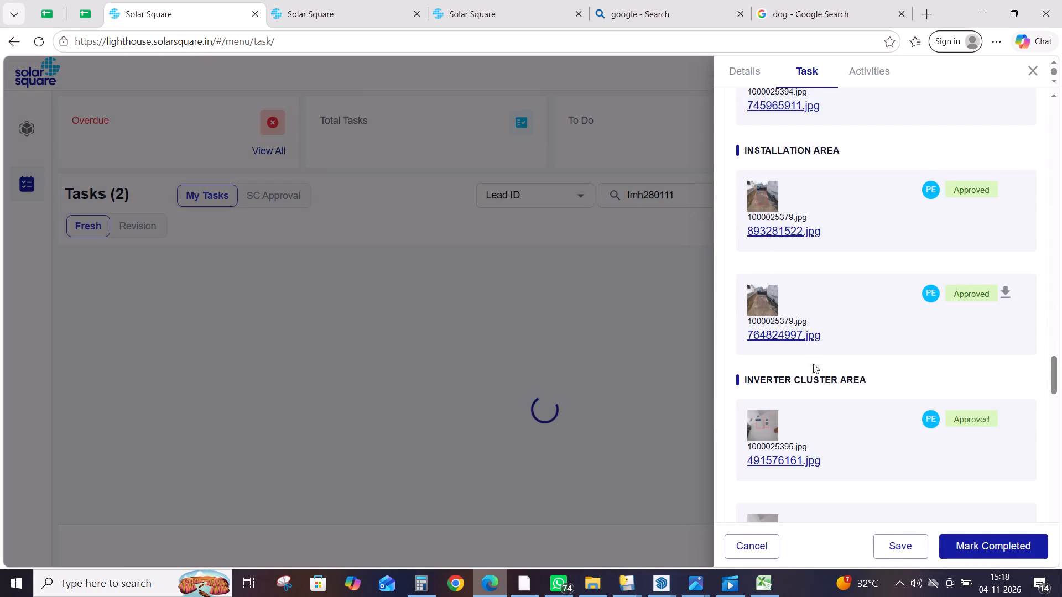
click(802, 432)
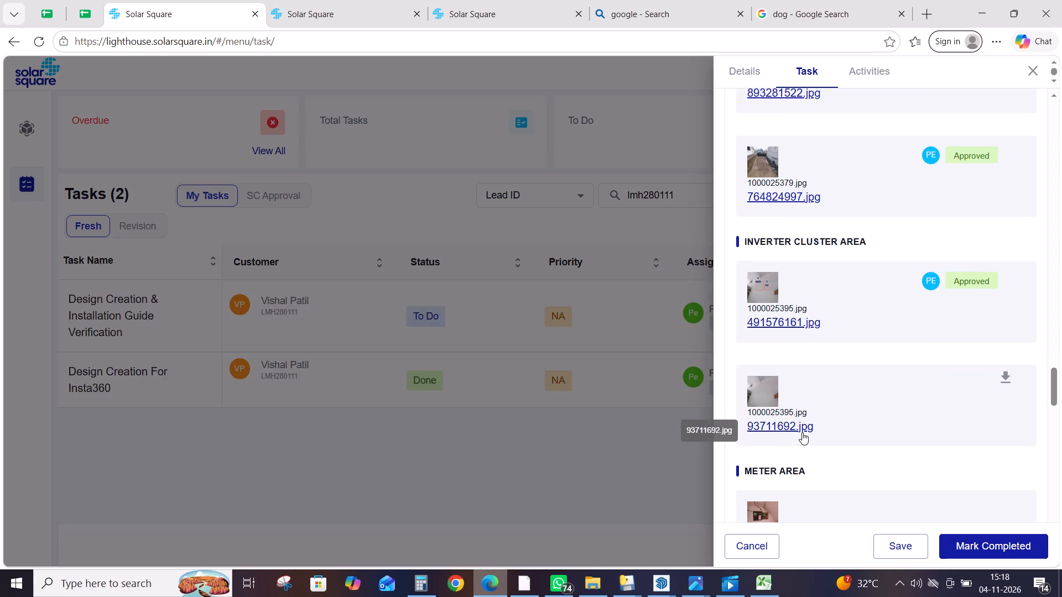
drag(786, 530, 785, 523)
click(688, 164)
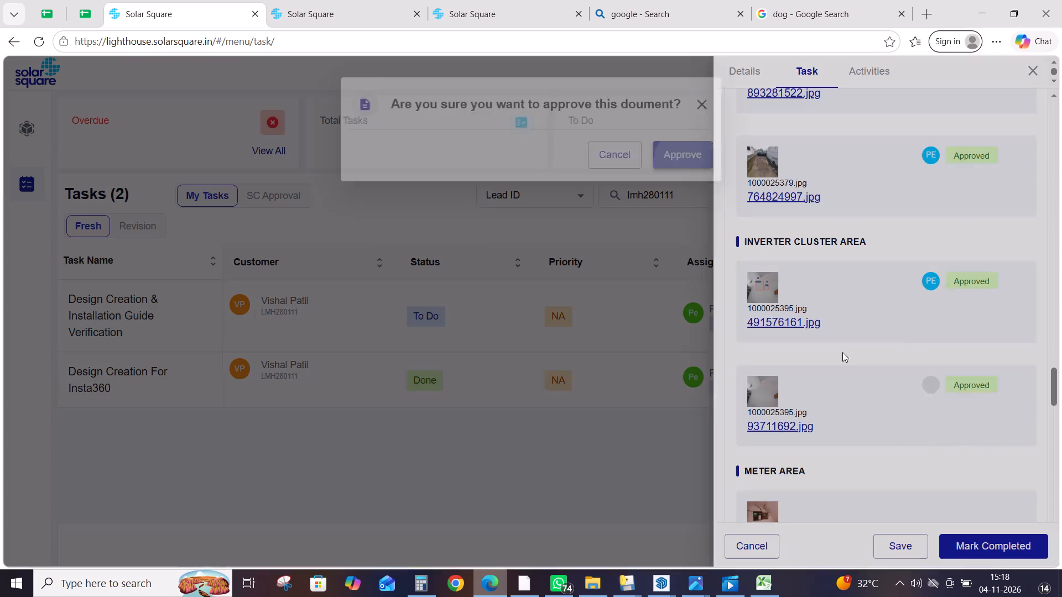
Approve the Meter Area photo 980926546.jpg.
scroll(843, 361, down, 3)
click(788, 481)
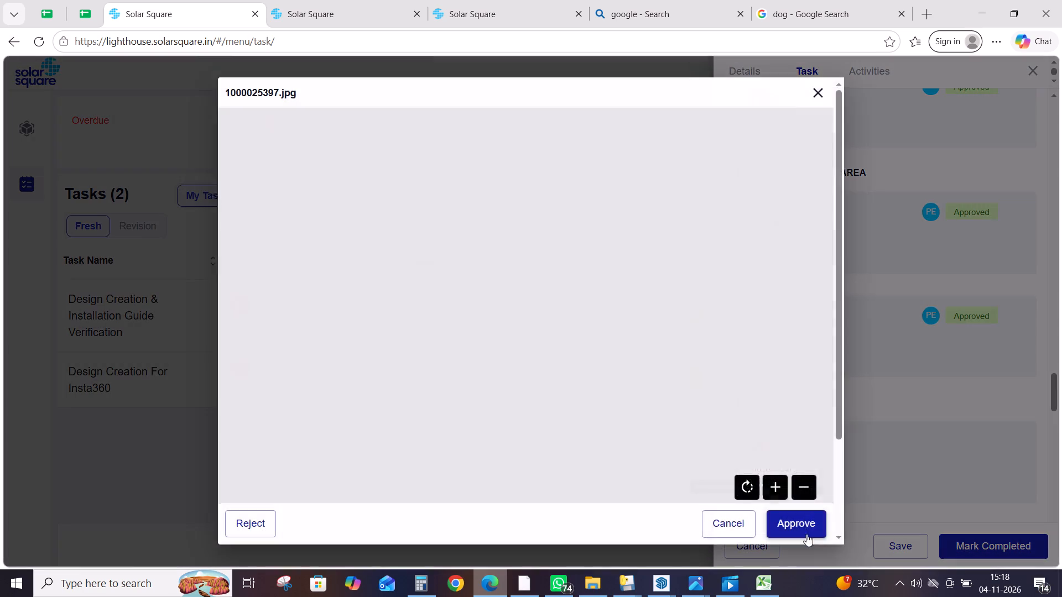
drag(806, 523, 806, 517)
click(695, 162)
Approve the three Cable Routing photos, 414204447.jpg, 1024820408.jpg and 501153211.jpg.
scroll(844, 348, down, 4)
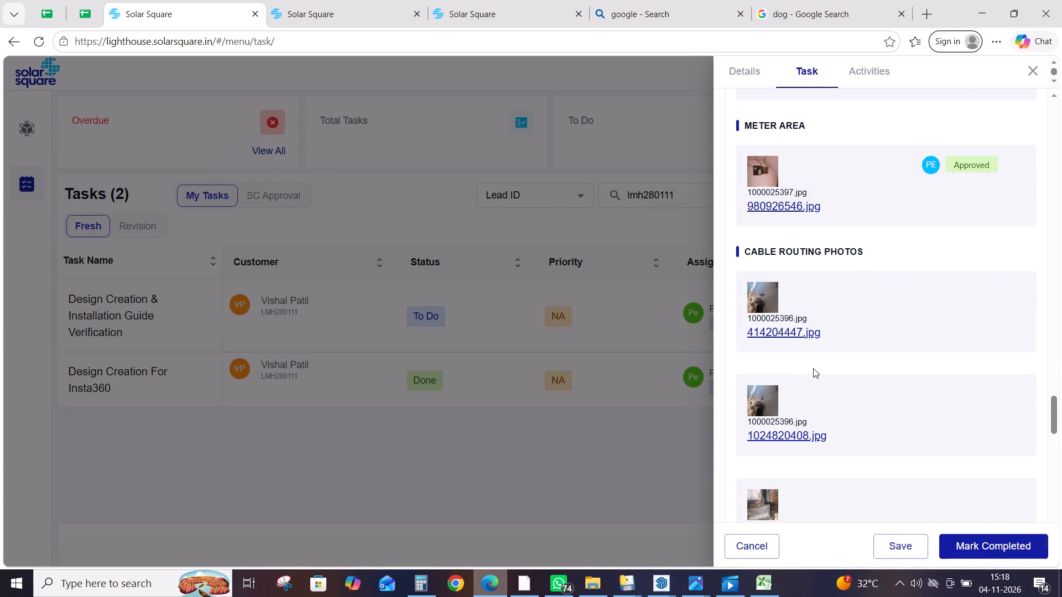
click(787, 332)
click(788, 527)
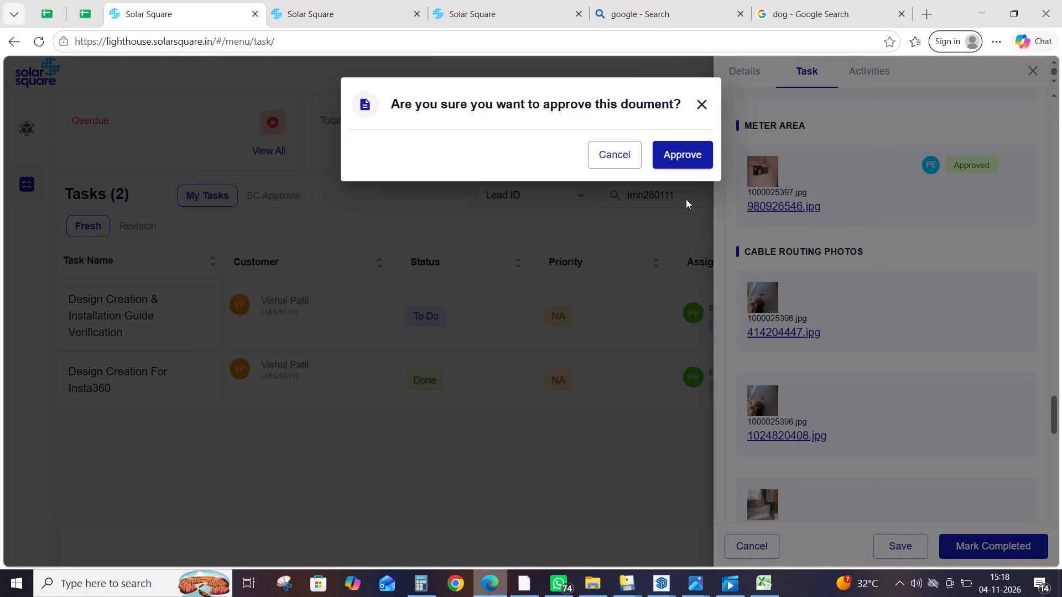
click(692, 158)
scroll(882, 386, down, 1)
click(810, 361)
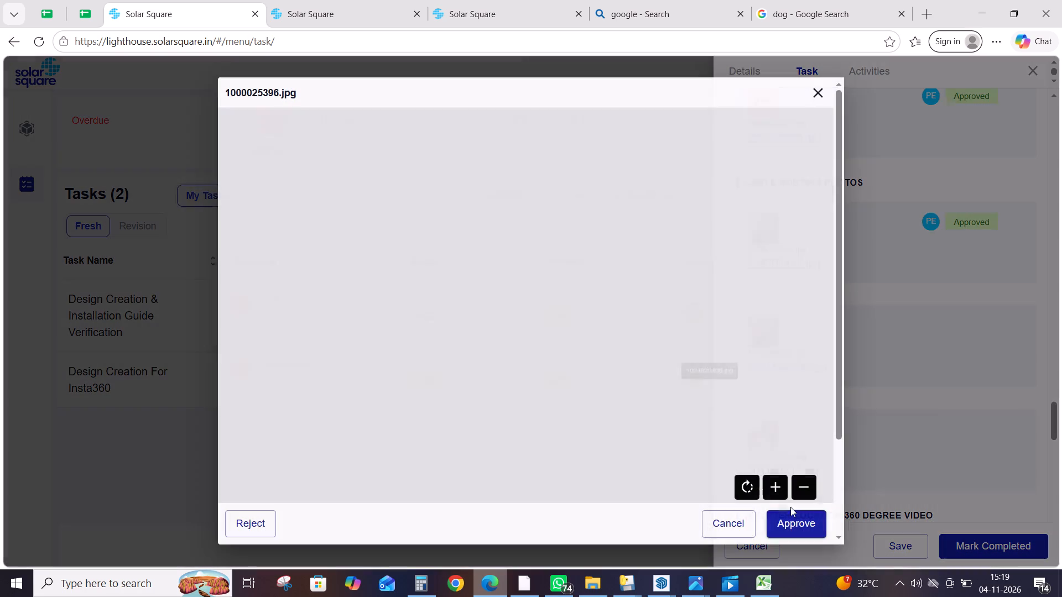
click(795, 528)
click(692, 157)
scroll(815, 371, down, 1)
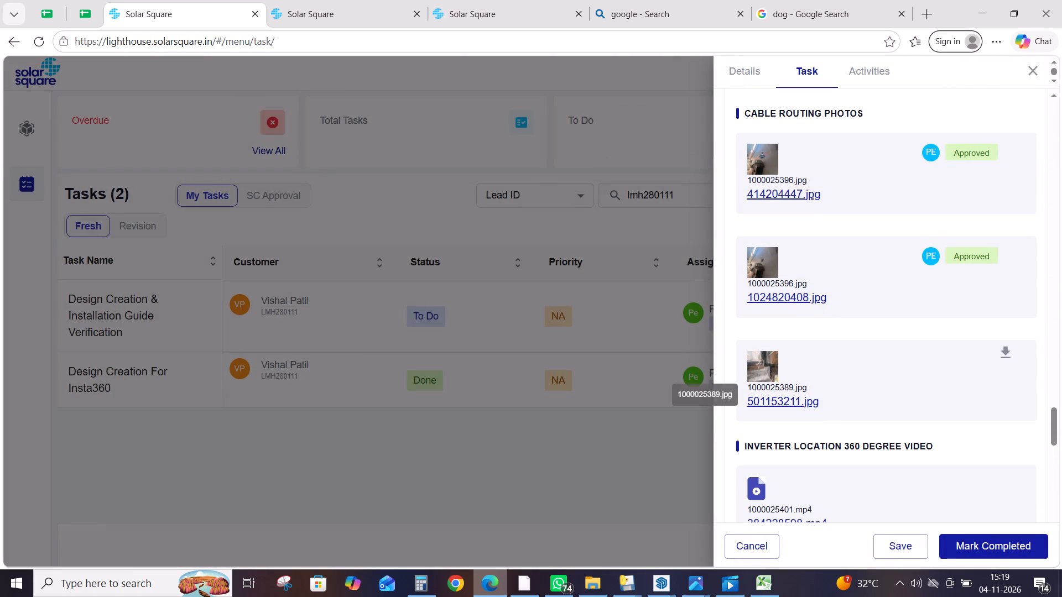
click(794, 398)
click(804, 529)
click(673, 160)
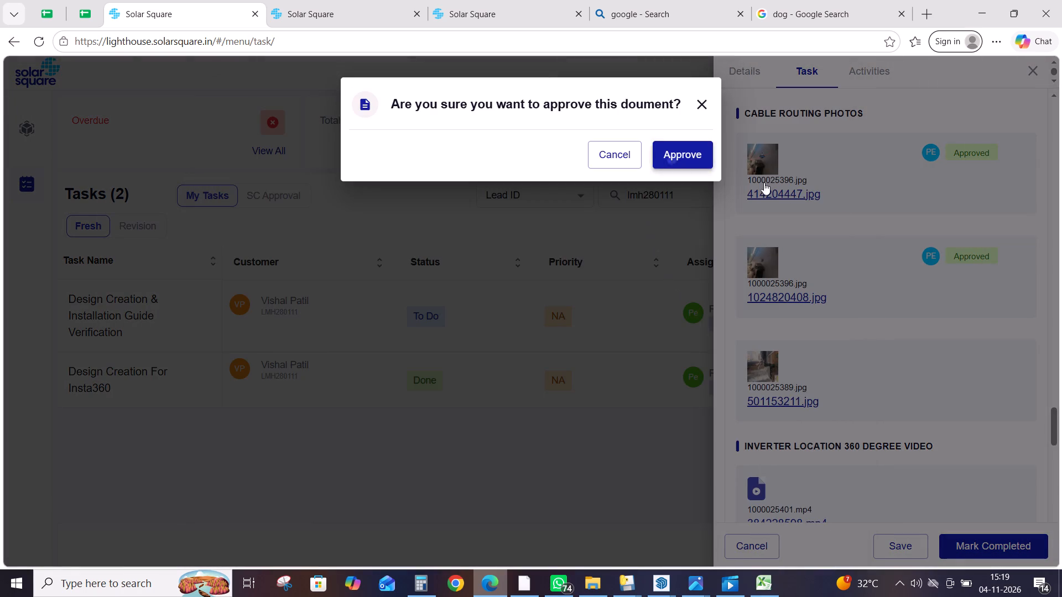
Approve the House Front Photo of the customer site.
scroll(822, 290, down, 8)
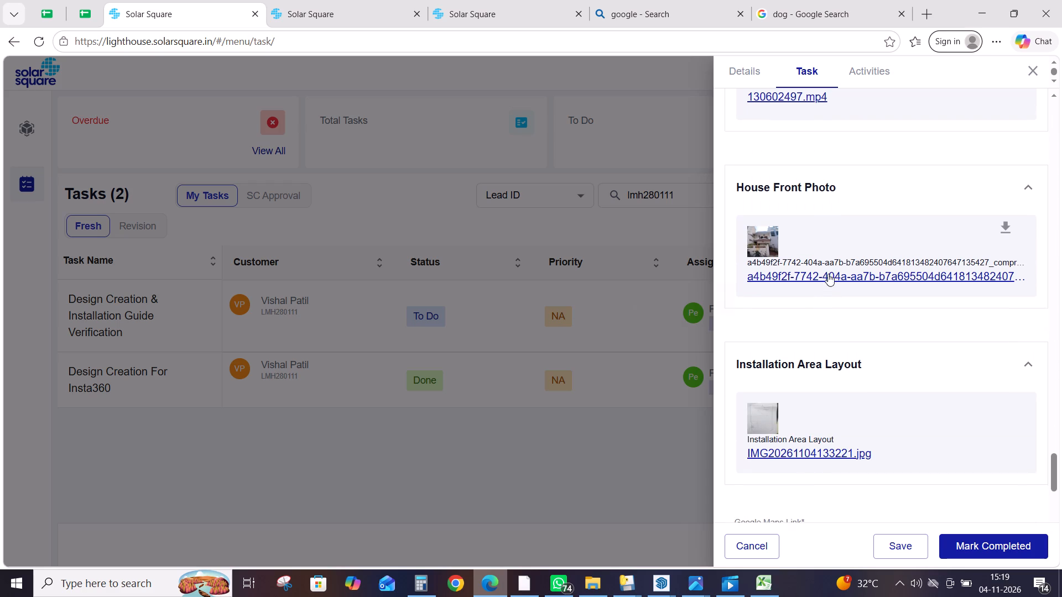
click(828, 271)
drag(805, 520, 799, 515)
click(689, 155)
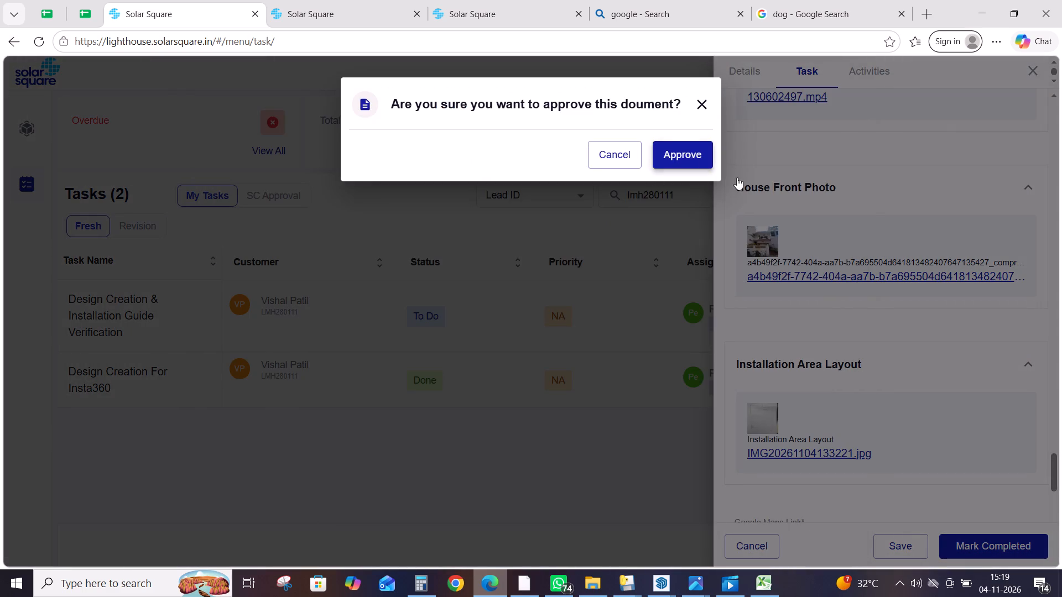
Approve the Google Maps link, verifying that the pinned location matches the customer site.
scroll(841, 289, down, 5)
click(1018, 185)
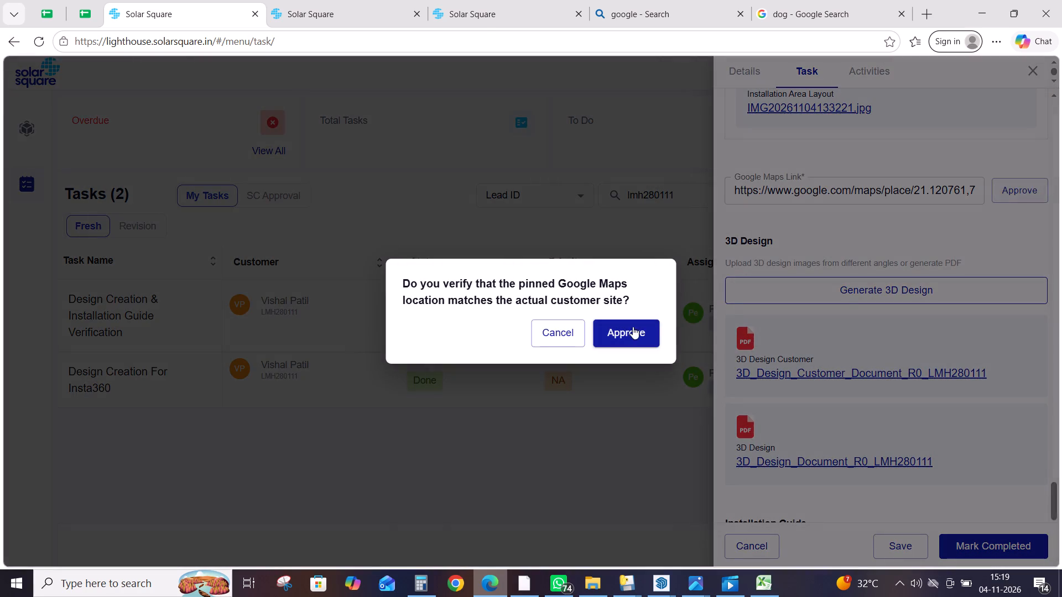
click(633, 327)
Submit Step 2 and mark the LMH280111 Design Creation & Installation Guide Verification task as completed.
scroll(876, 283, down, 1)
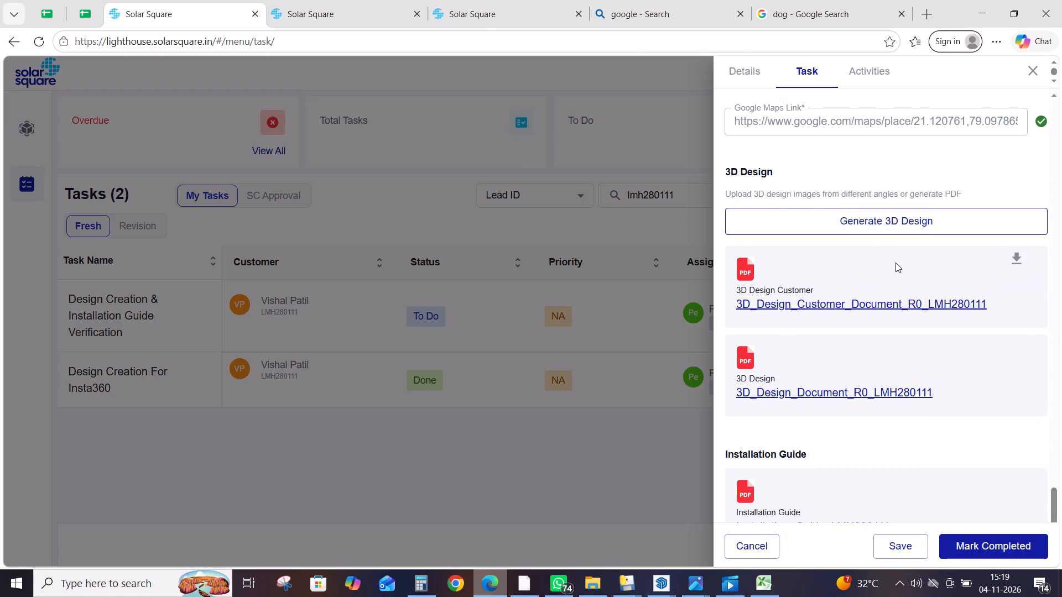
scroll(896, 263, down, 6)
click(983, 451)
scroll(916, 287, up, 2)
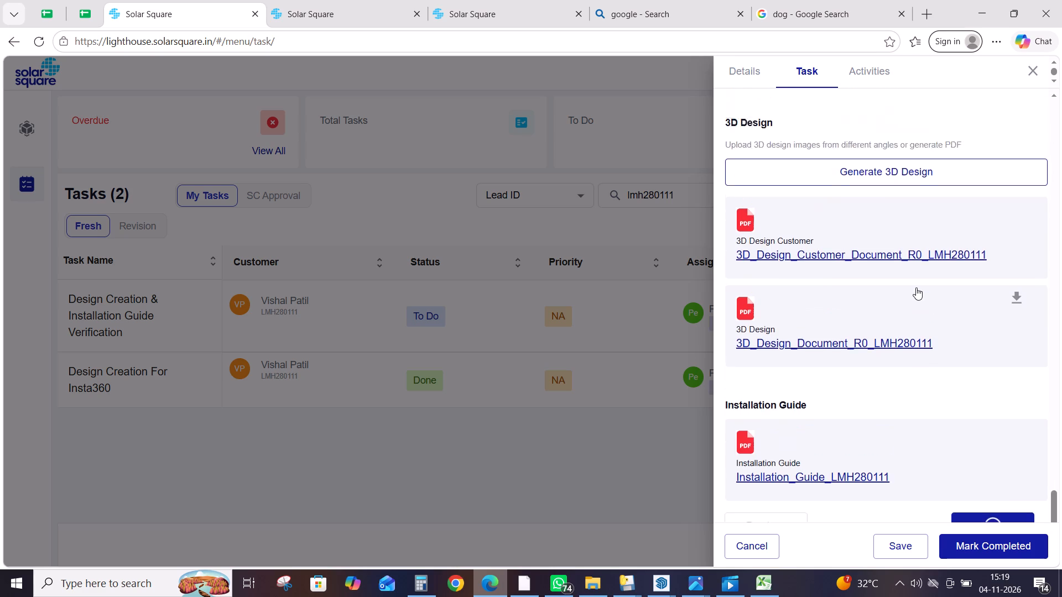
scroll(916, 287, up, 4)
scroll(916, 287, down, 8)
click(976, 541)
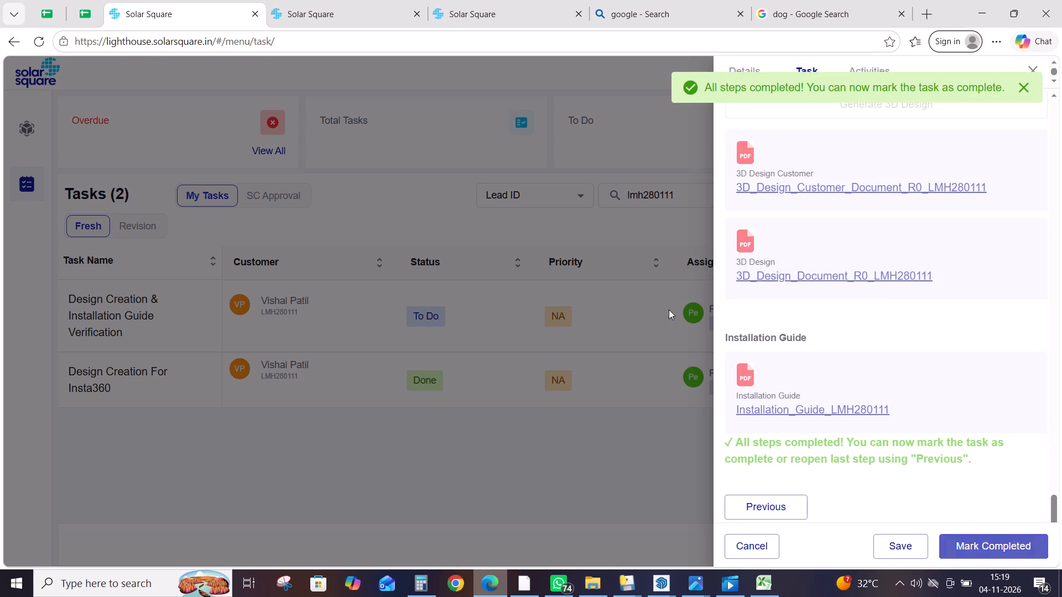
click(624, 342)
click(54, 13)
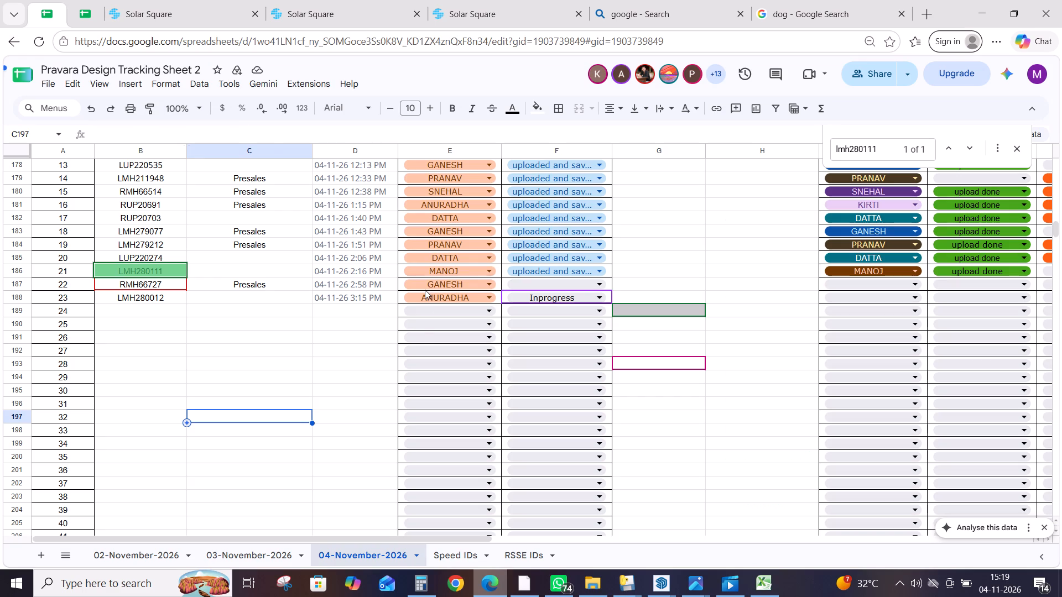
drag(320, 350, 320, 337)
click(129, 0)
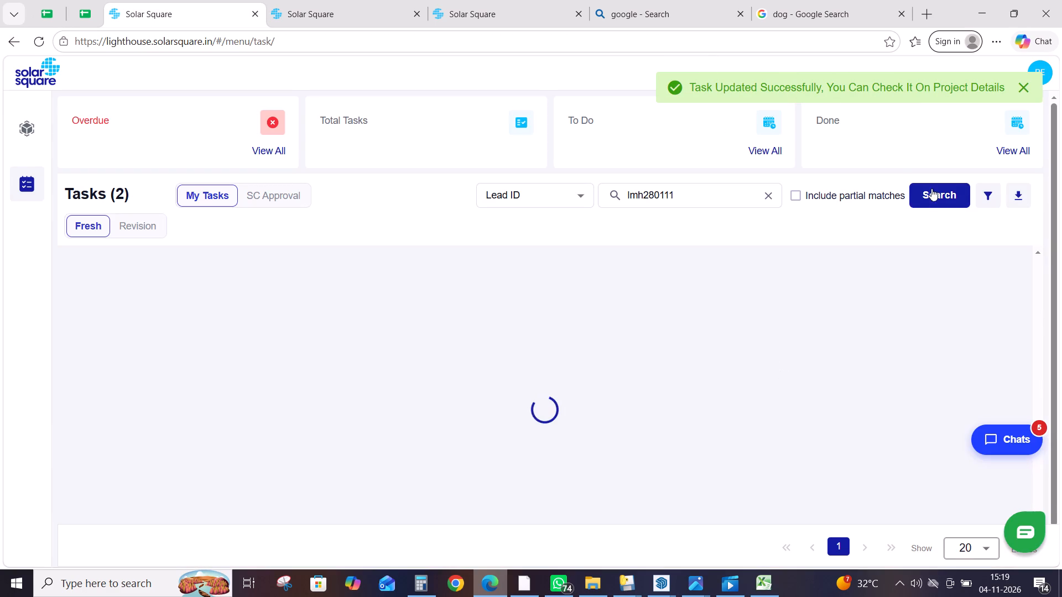
click(931, 188)
click(770, 189)
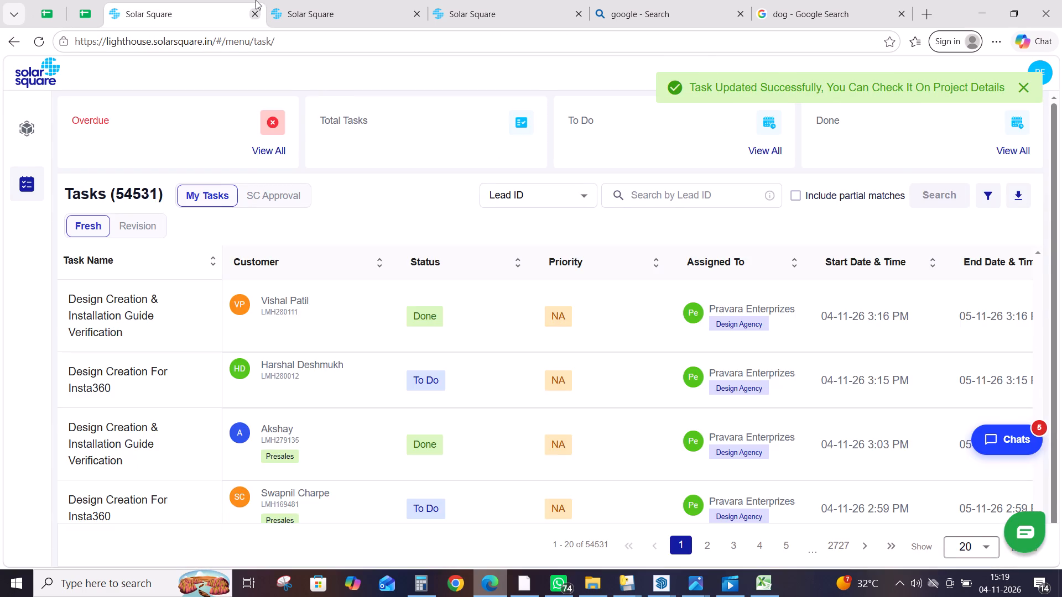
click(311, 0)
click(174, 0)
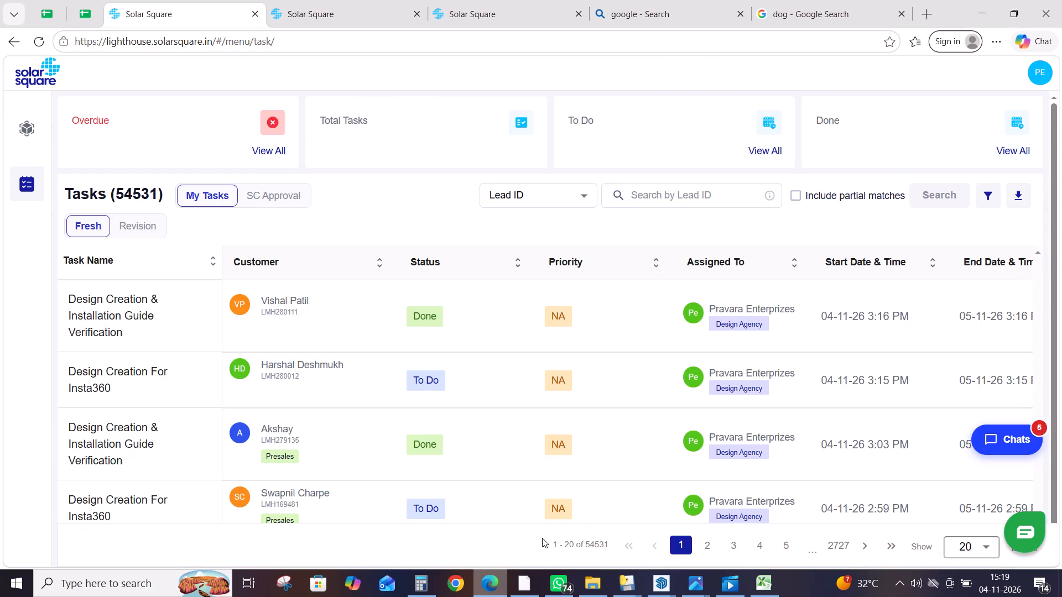
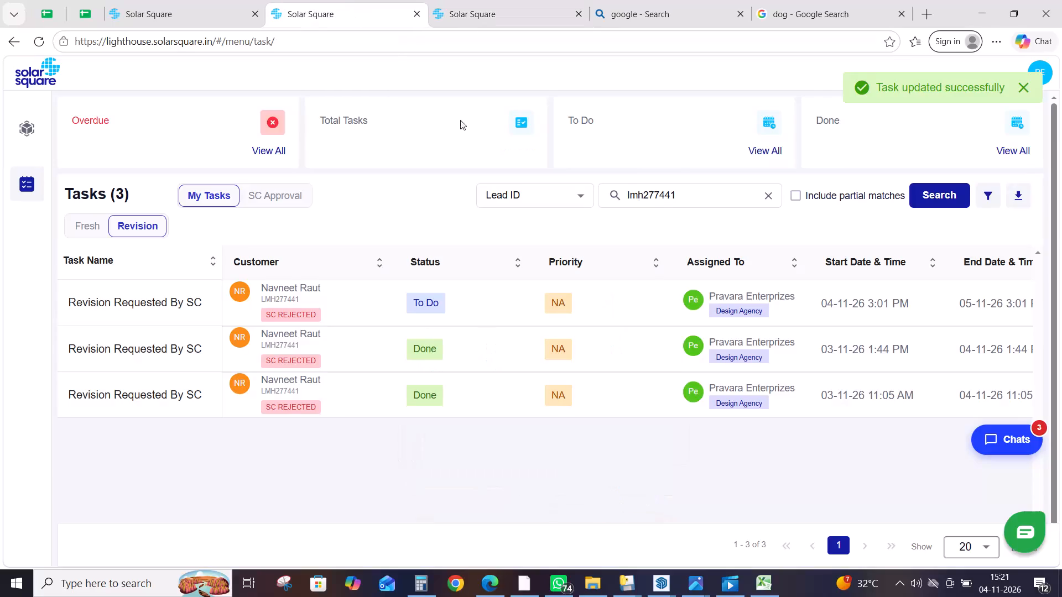
click(643, 308)
click(795, 73)
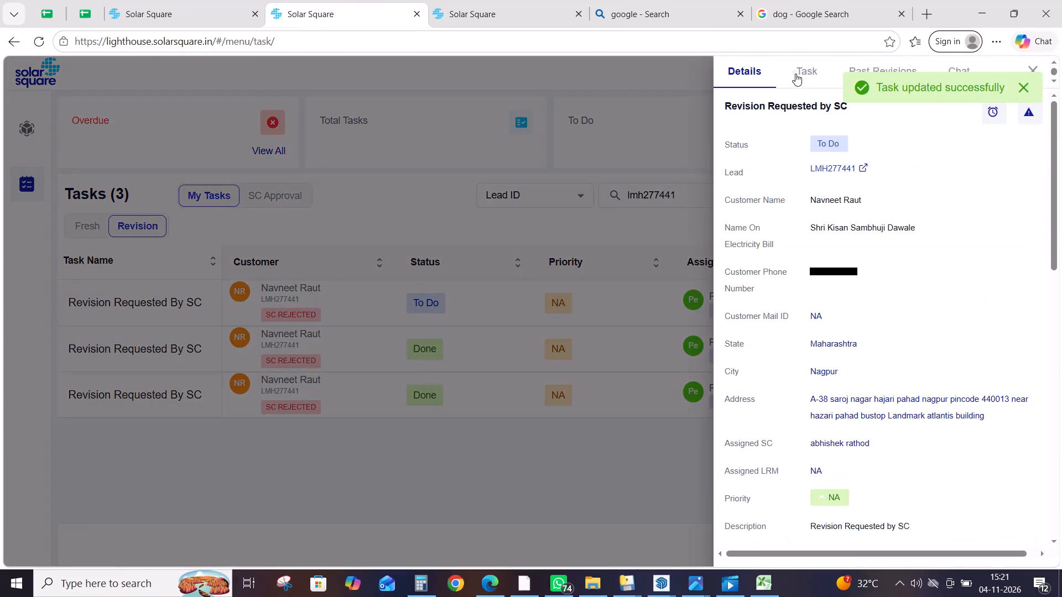
click(817, 66)
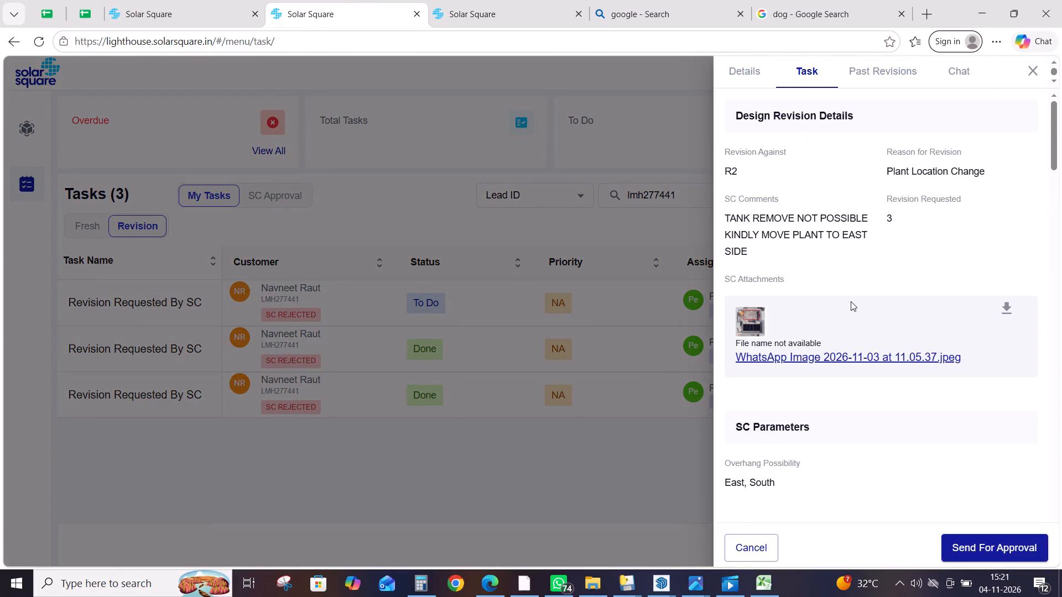
scroll(851, 301, down, 20)
scroll(851, 301, down, 5)
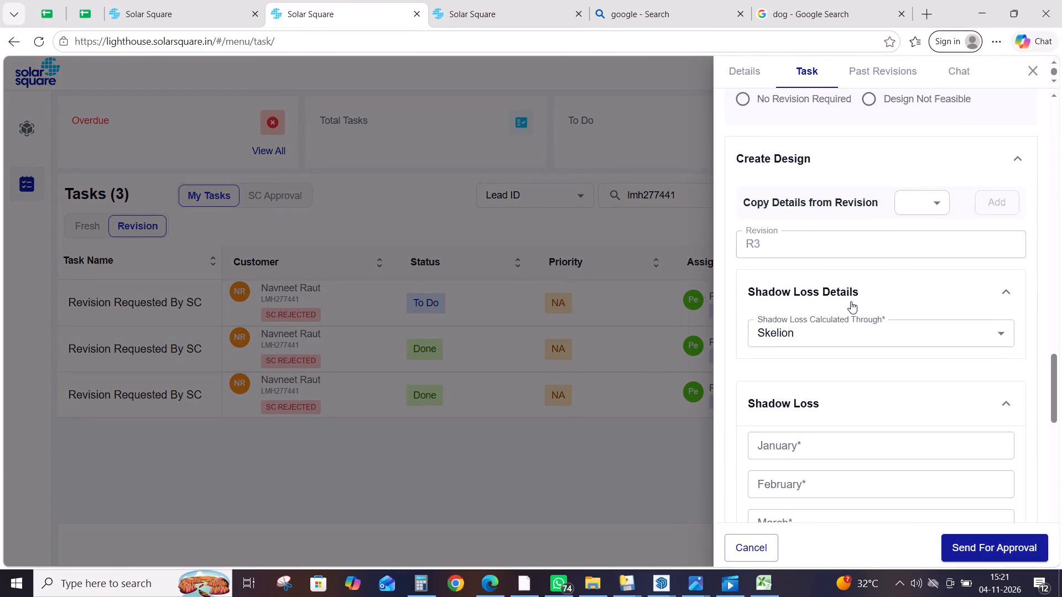
scroll(851, 301, down, 13)
scroll(851, 301, up, 9)
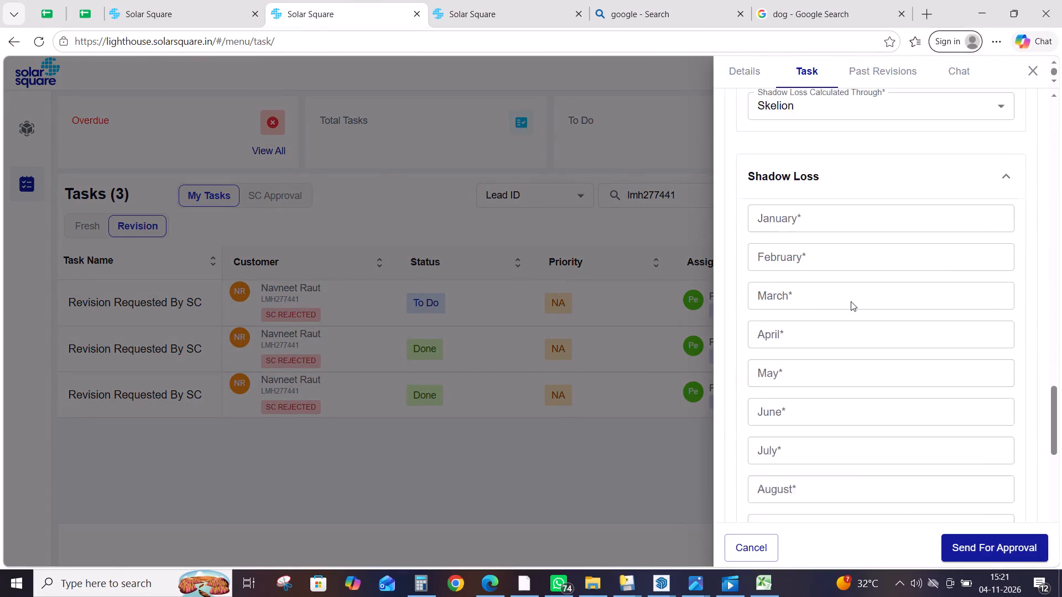
scroll(851, 301, up, 5)
click(950, 70)
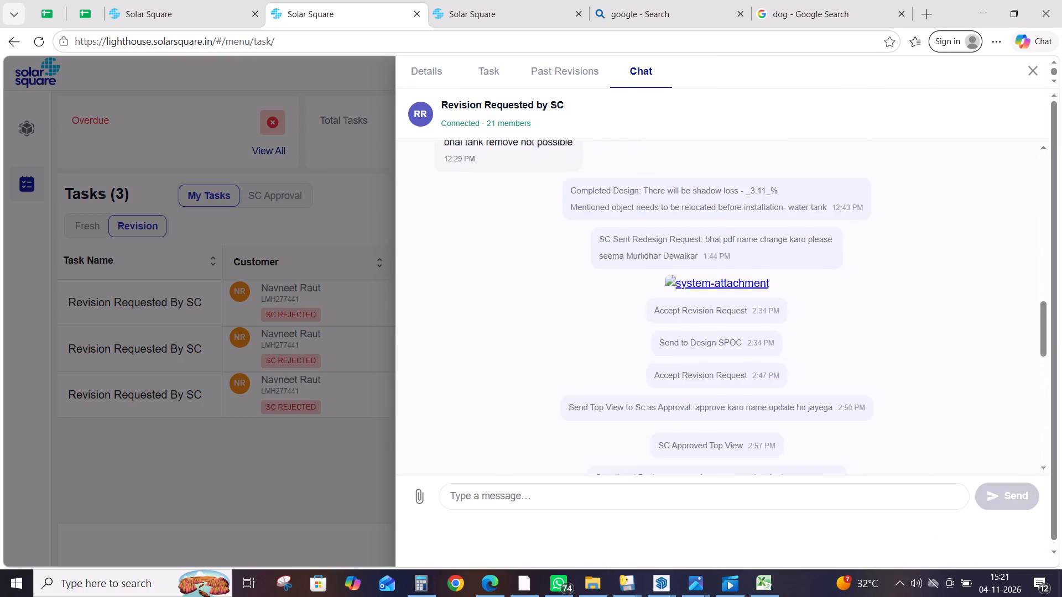
scroll(753, 307, down, 20)
scroll(753, 307, down, 8)
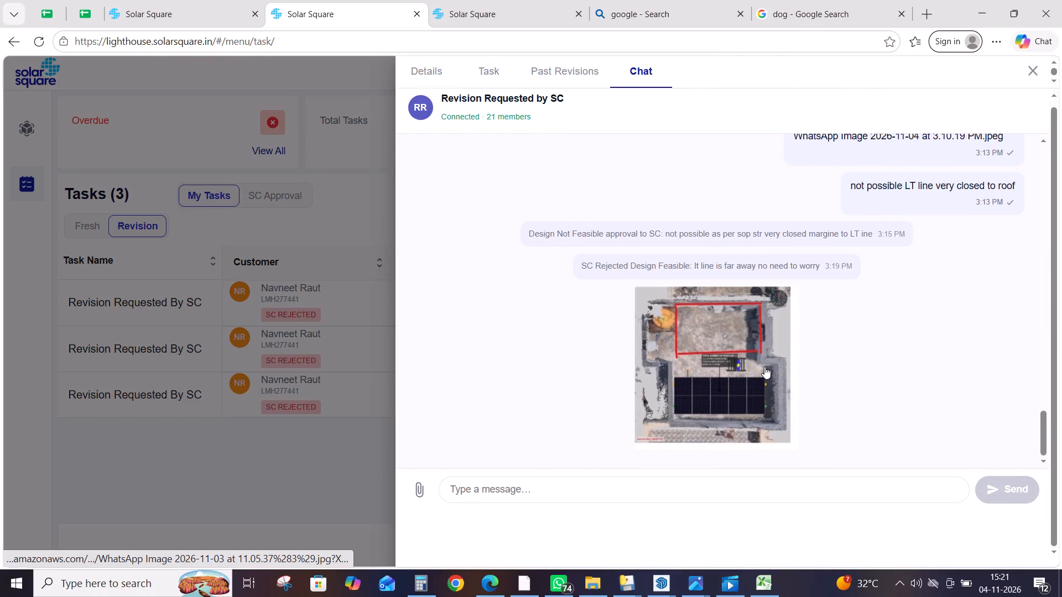
scroll(764, 366, down, 1)
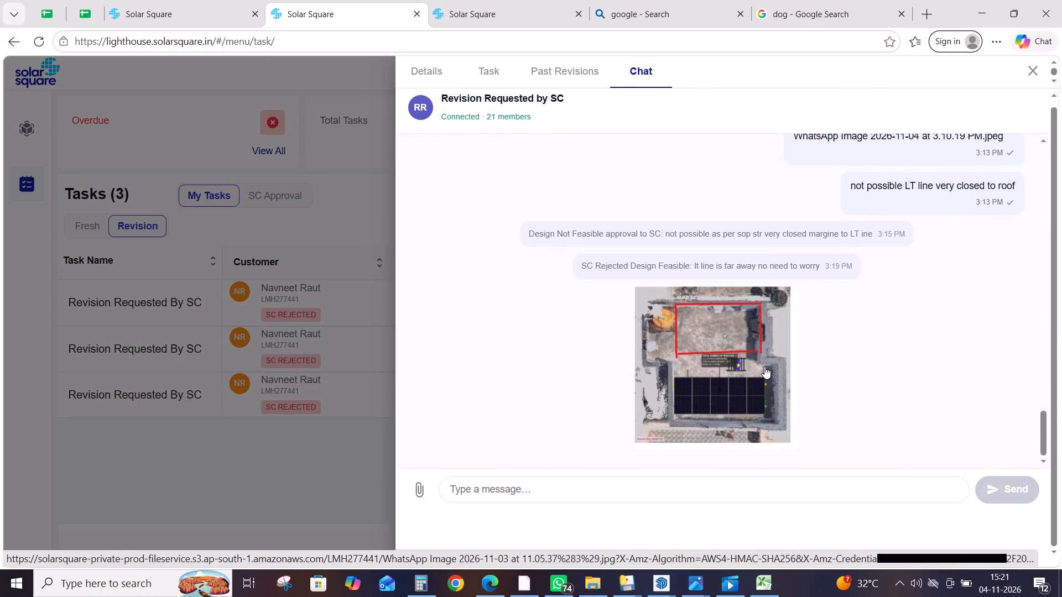
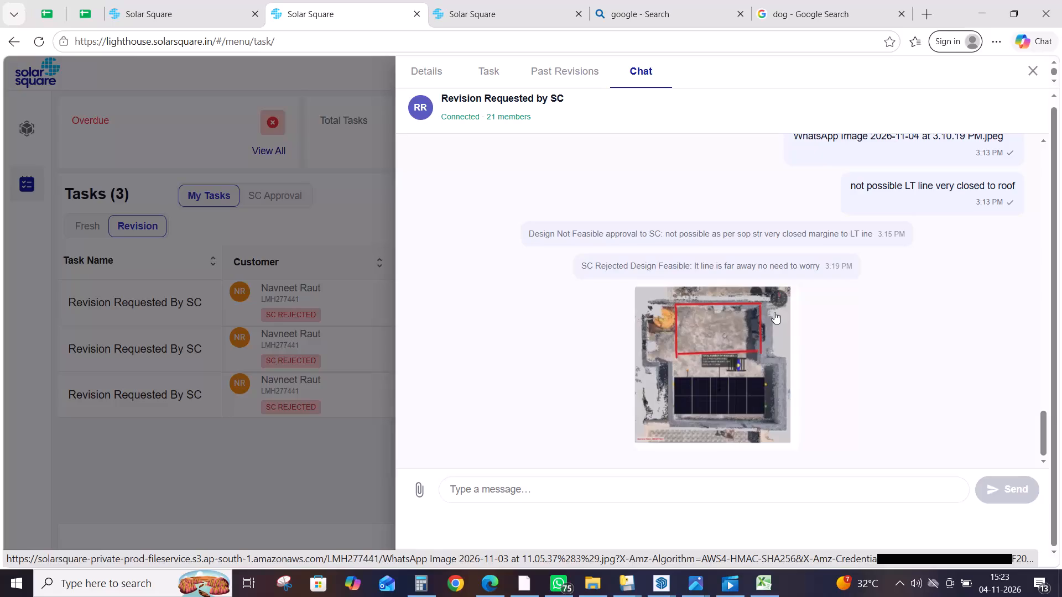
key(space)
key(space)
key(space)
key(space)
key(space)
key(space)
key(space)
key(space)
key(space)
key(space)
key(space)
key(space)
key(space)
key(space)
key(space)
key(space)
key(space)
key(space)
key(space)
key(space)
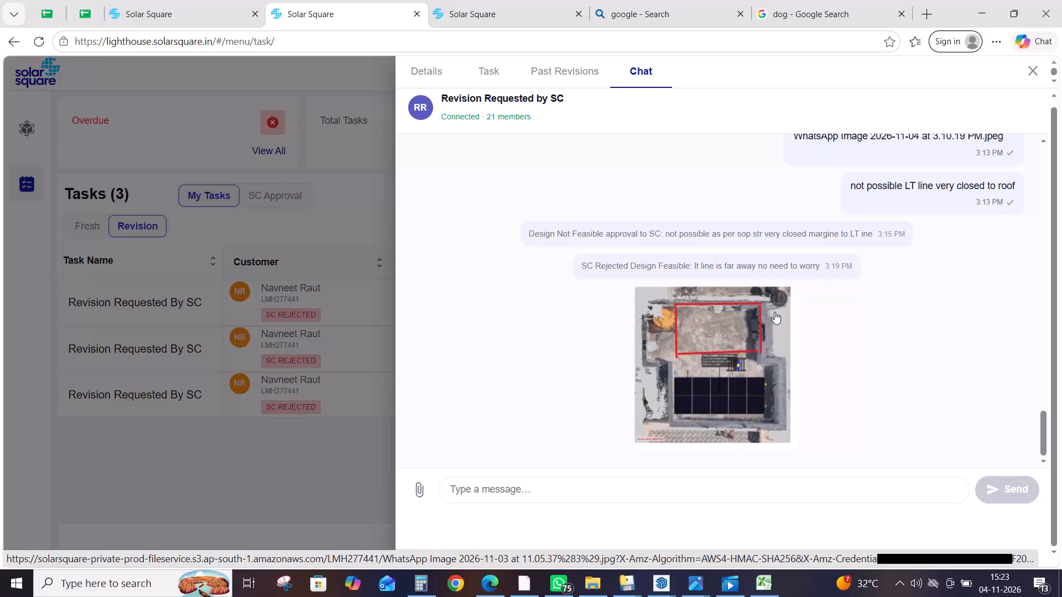
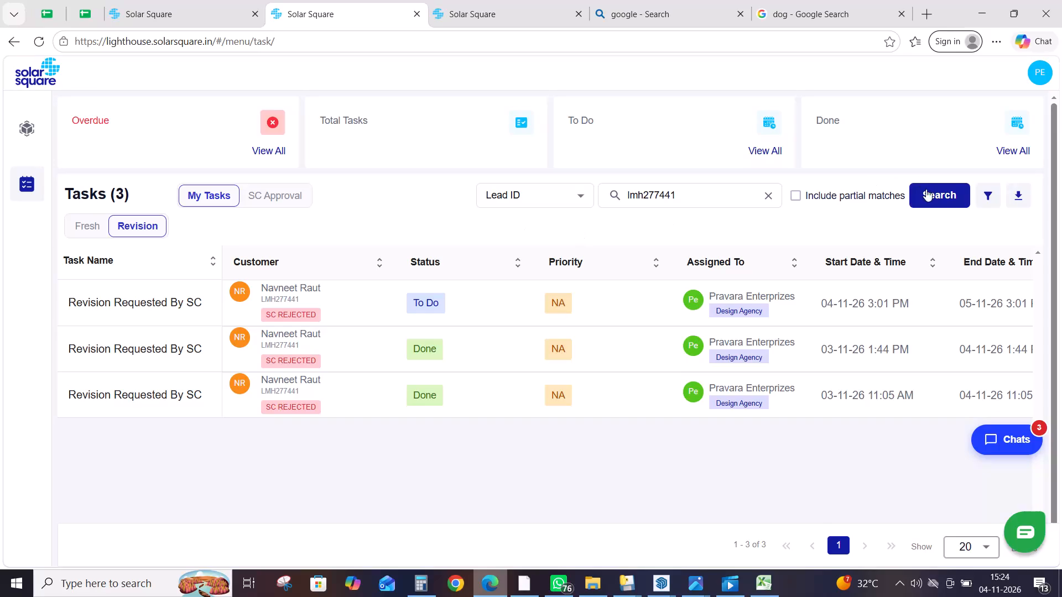
click(926, 189)
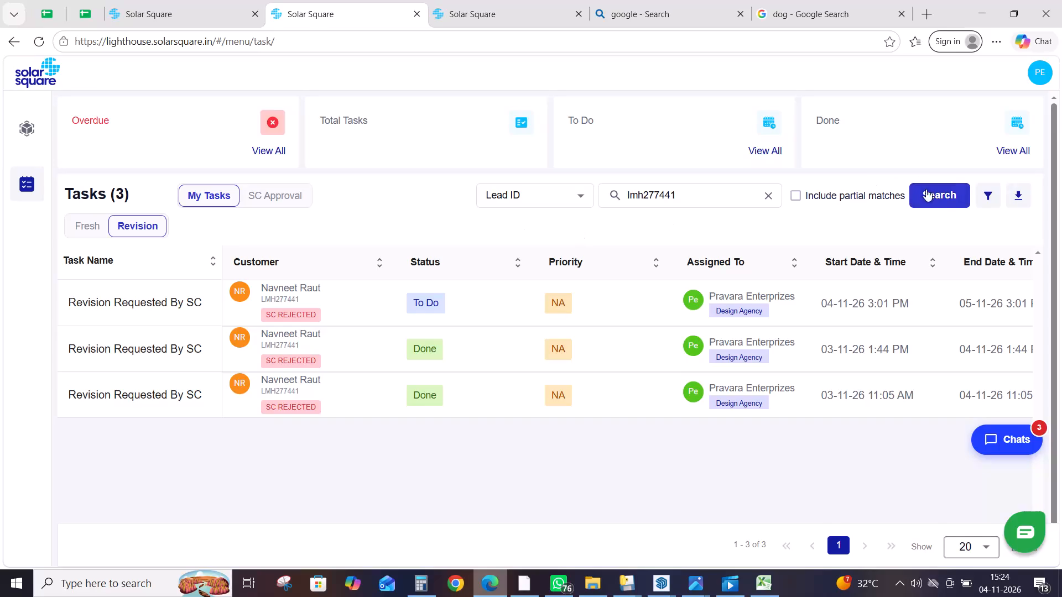
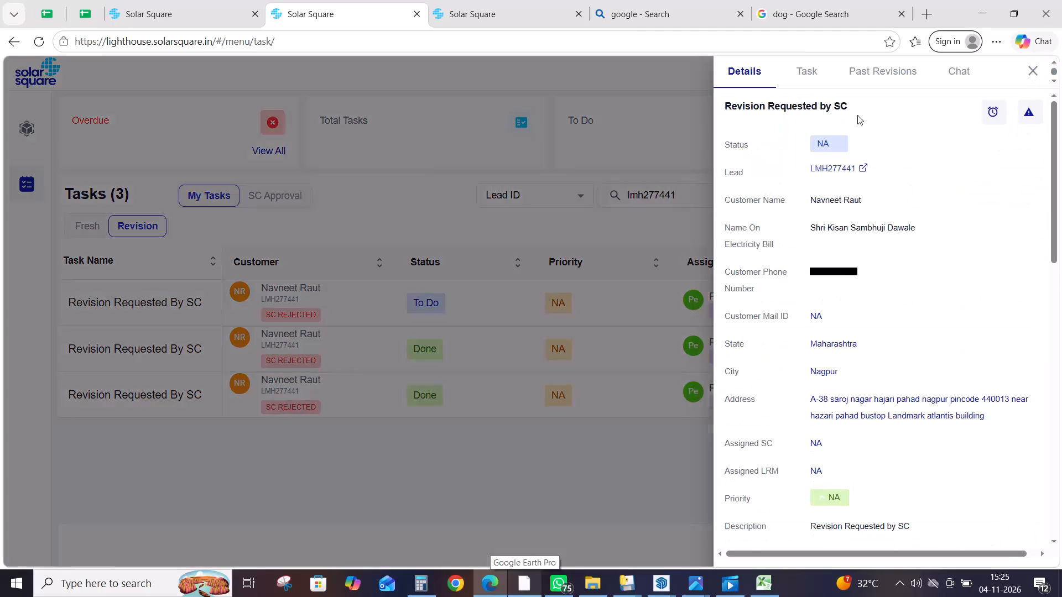
Review the revision task's chat, examining the LT line photo, the feasibility comments and the marked roof layout image.
click(820, 72)
click(940, 73)
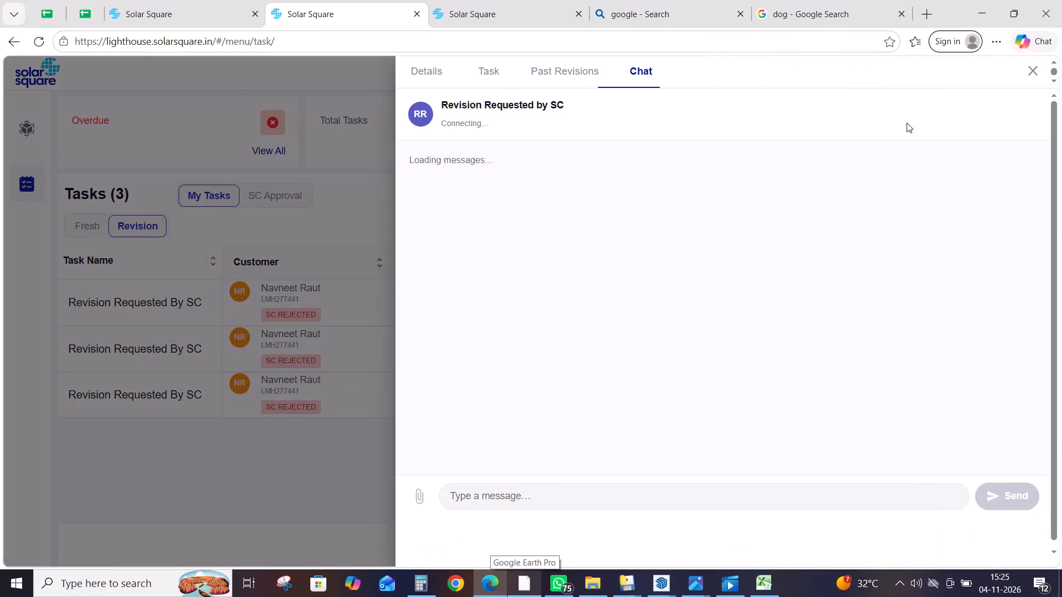
scroll(700, 337, down, 15)
scroll(555, 477, down, 4)
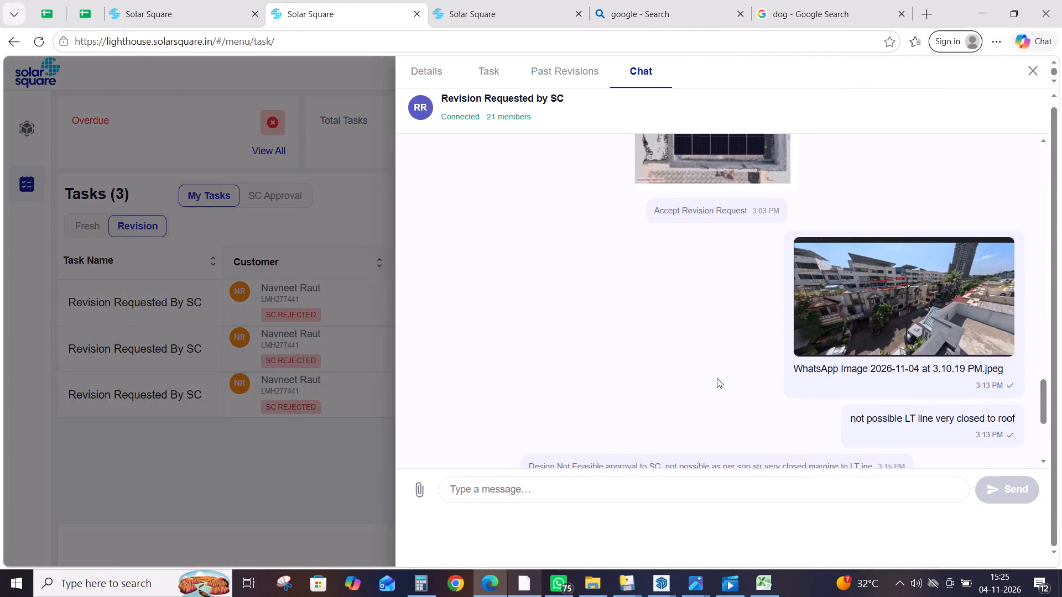
scroll(717, 378, down, 7)
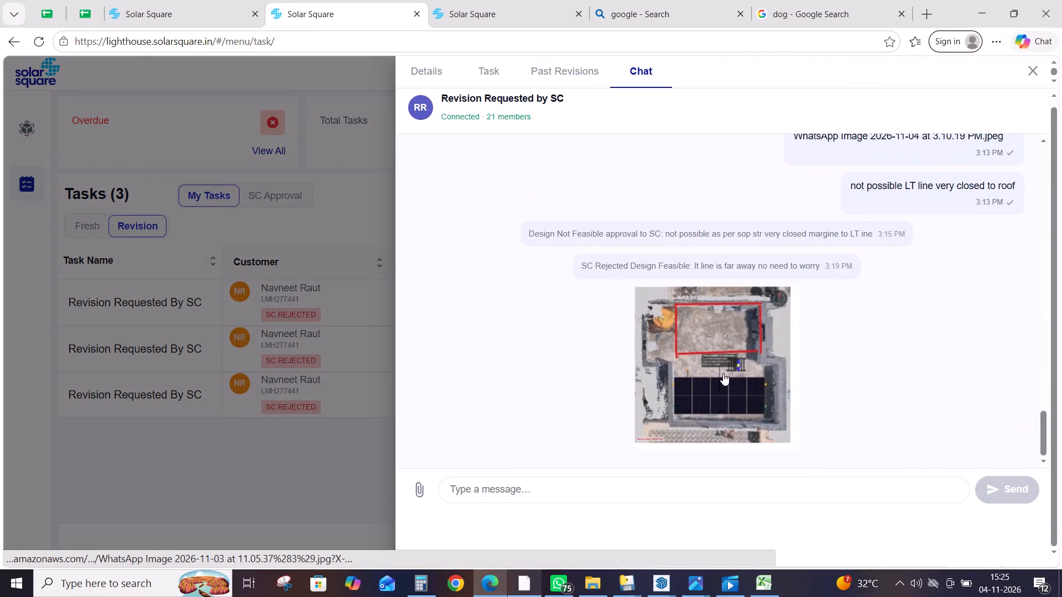
scroll(723, 373, down, 3)
scroll(834, 370, up, 2)
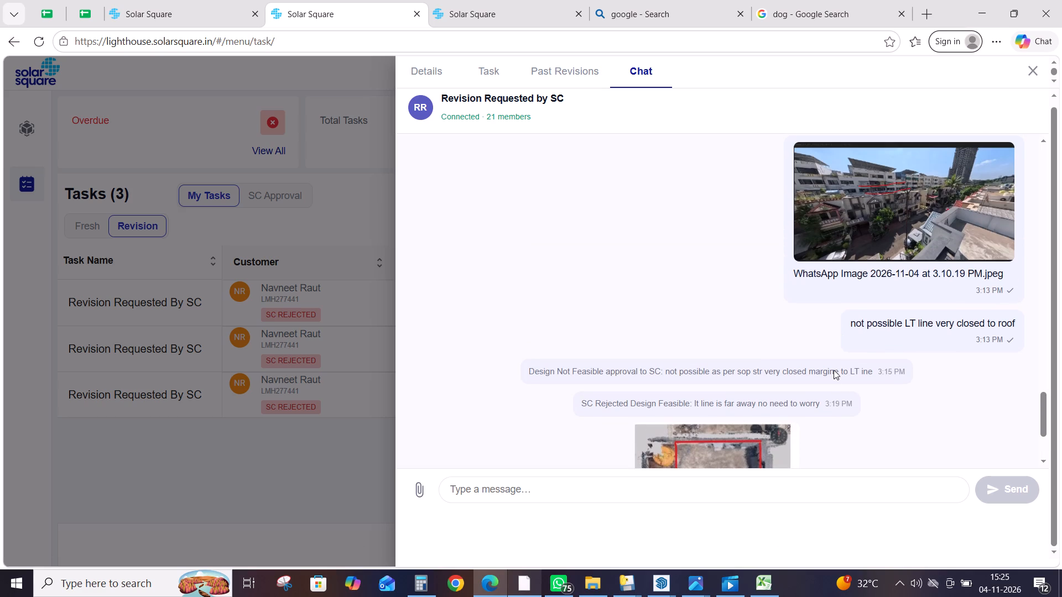
scroll(834, 370, down, 3)
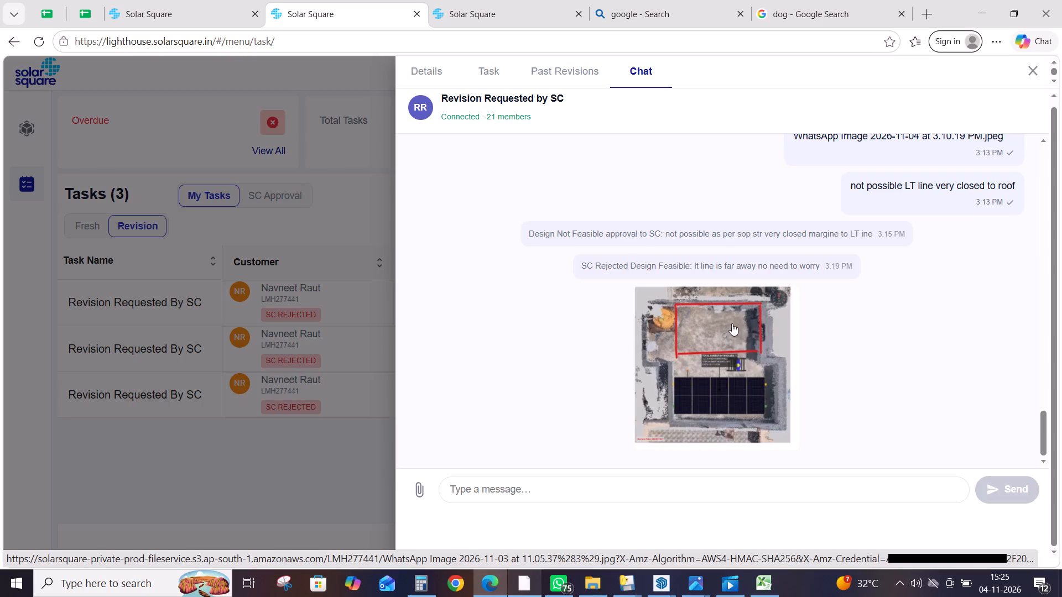
scroll(693, 316, down, 2)
drag(904, 478, 1007, 453)
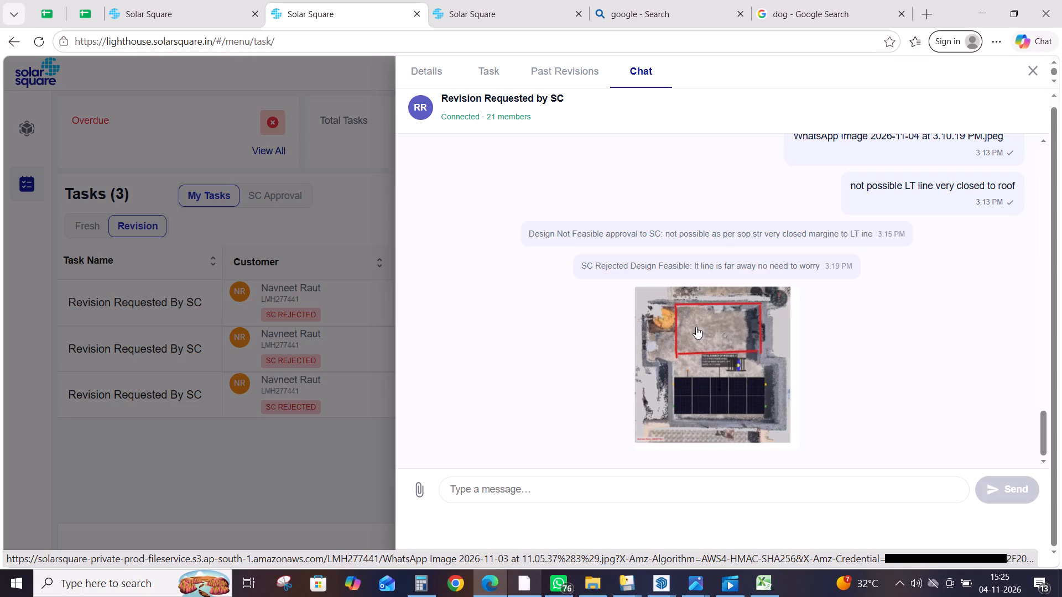
scroll(696, 327, down, 3)
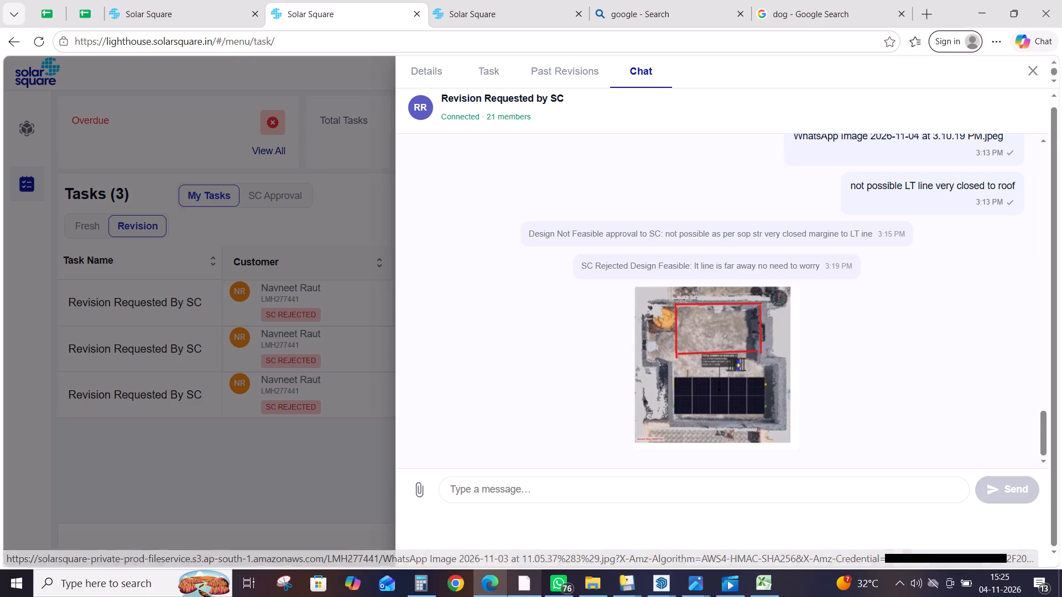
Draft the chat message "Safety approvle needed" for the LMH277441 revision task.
click(542, 497)
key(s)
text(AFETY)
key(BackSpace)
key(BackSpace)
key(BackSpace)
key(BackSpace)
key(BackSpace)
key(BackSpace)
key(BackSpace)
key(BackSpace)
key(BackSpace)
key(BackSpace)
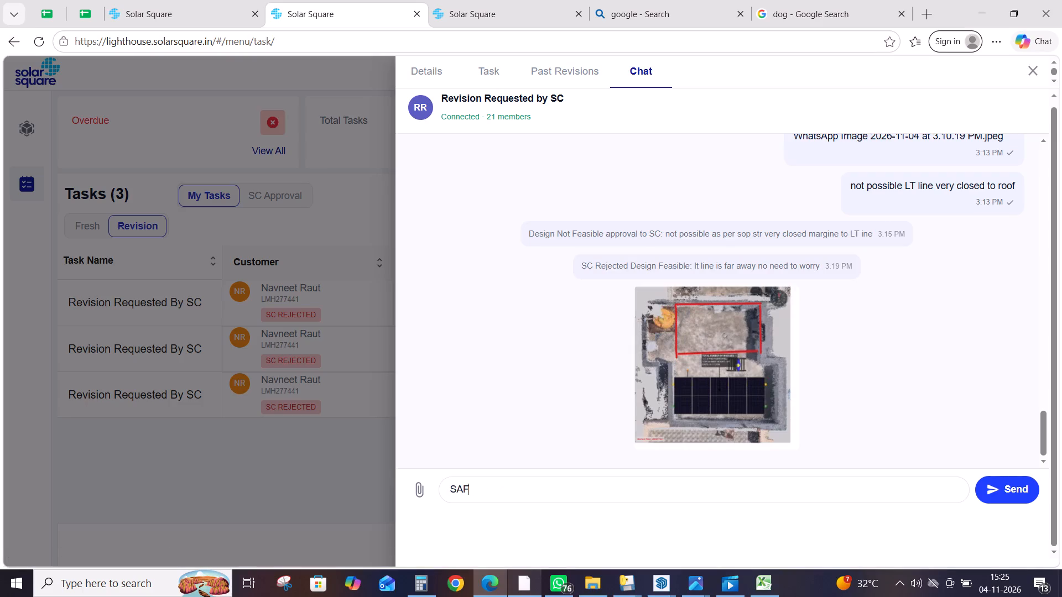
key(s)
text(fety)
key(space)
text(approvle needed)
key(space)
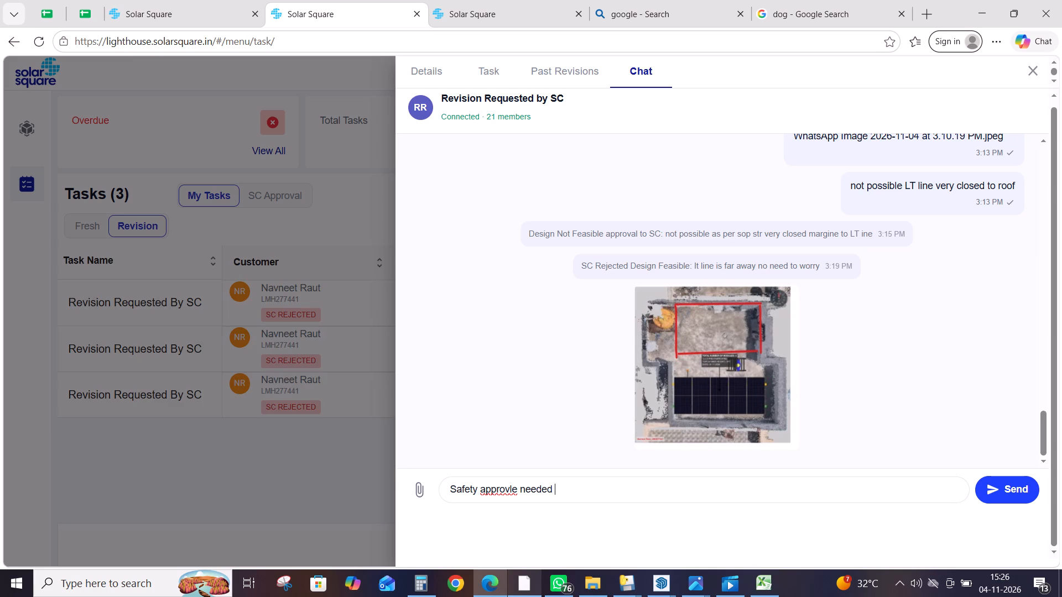
Insert "LT Line cosed to roof" at the beginning of the drafted chat message.
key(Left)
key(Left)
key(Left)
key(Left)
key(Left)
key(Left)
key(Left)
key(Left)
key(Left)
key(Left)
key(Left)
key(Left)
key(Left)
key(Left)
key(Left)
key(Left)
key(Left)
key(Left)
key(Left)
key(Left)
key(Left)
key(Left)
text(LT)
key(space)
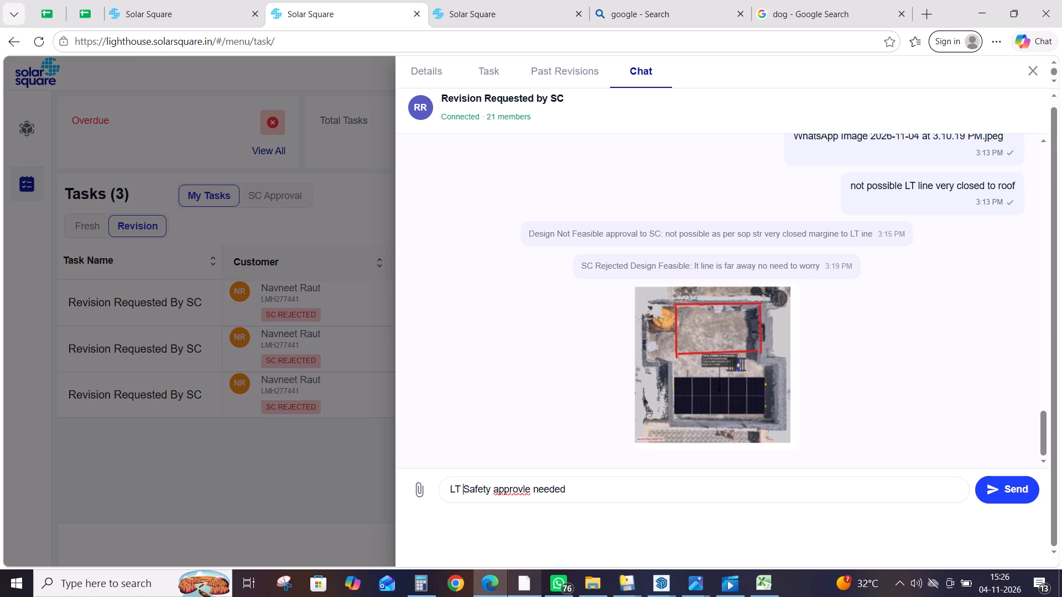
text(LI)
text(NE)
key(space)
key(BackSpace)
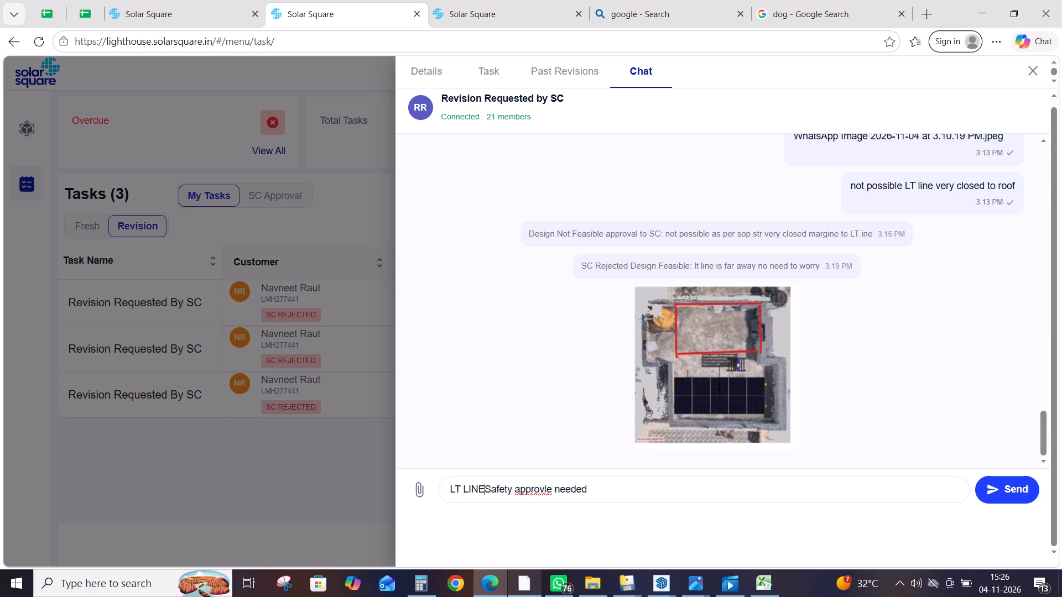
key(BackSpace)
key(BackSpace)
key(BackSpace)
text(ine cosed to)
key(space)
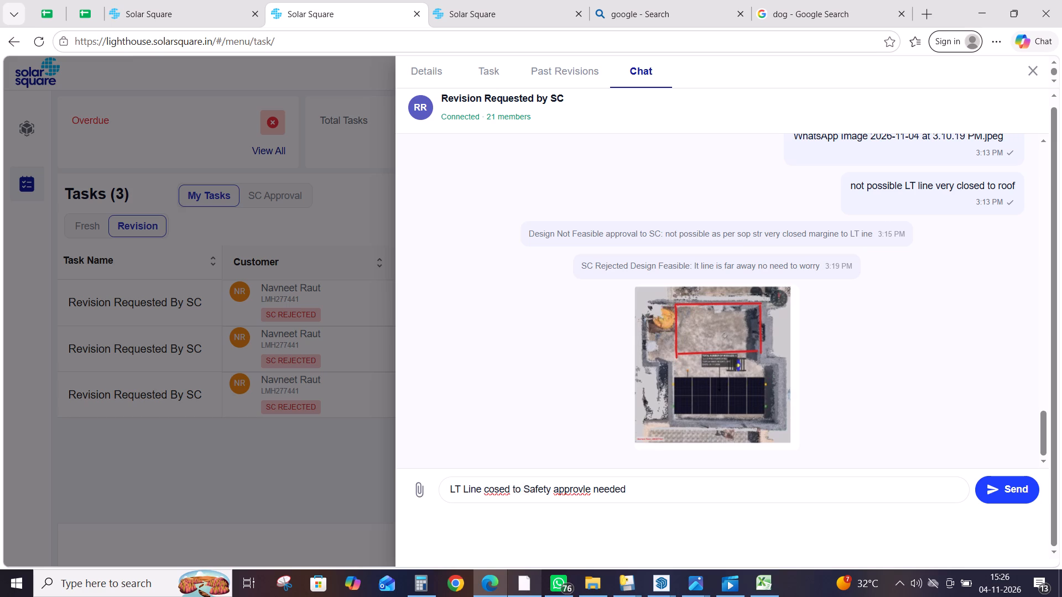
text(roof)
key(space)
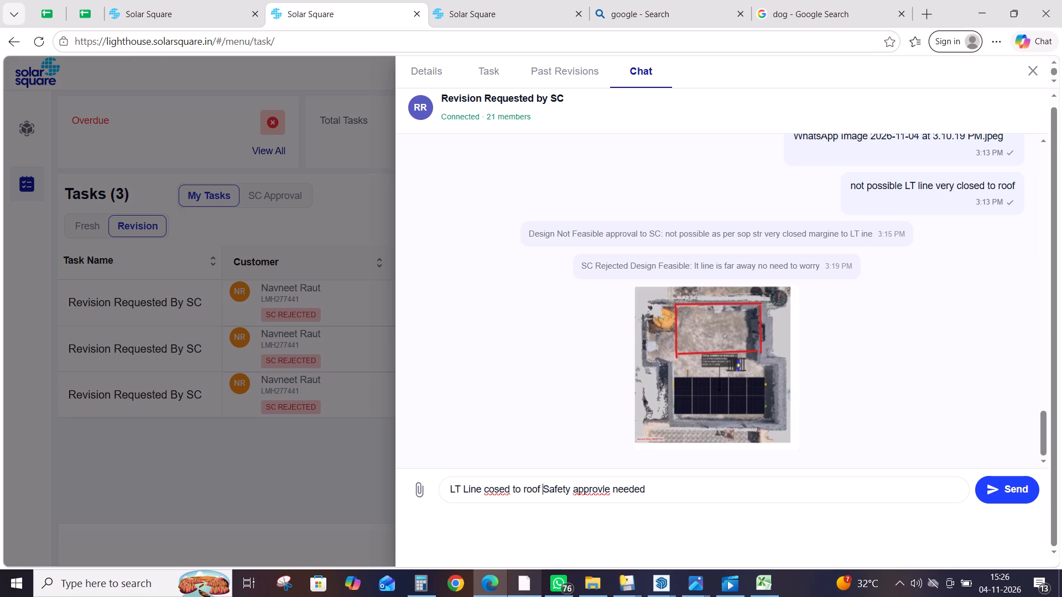
Insert "team" after "Safety" in the drafted message and send it to the task chat.
click(680, 491)
click(573, 489)
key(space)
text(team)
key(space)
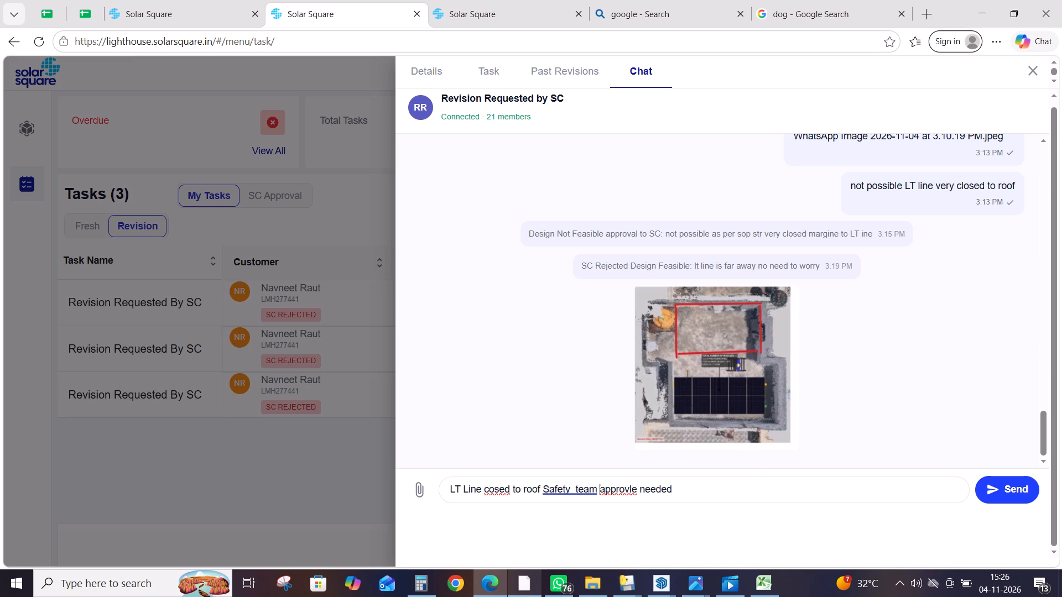
click(701, 493)
key(Return)
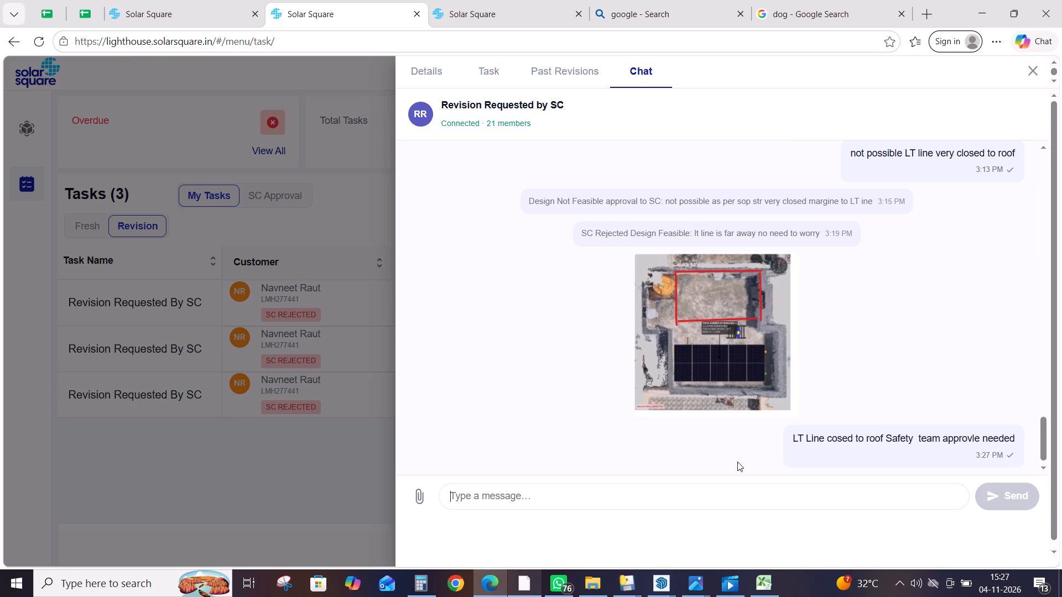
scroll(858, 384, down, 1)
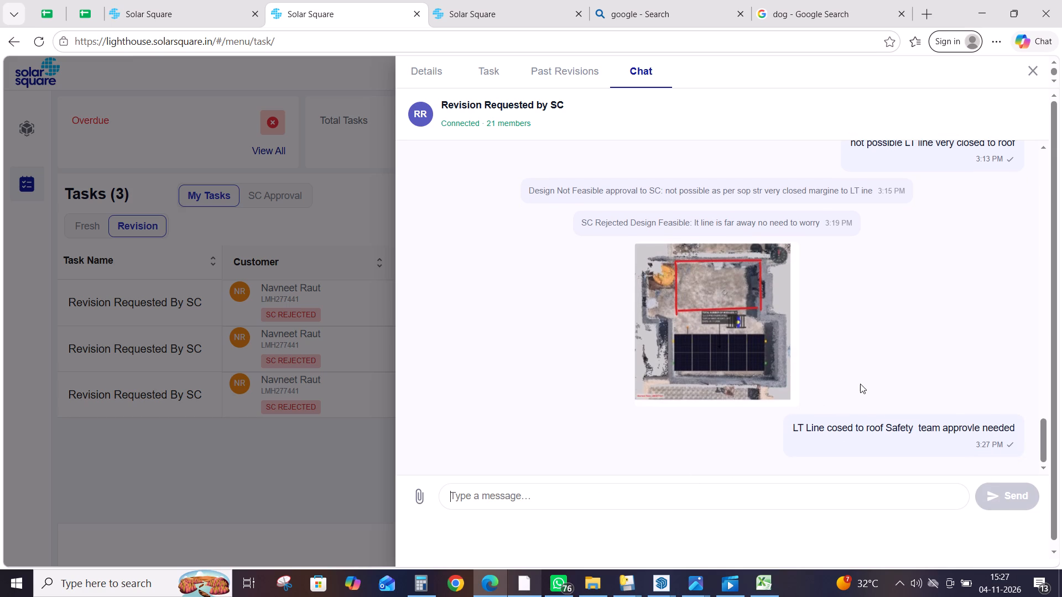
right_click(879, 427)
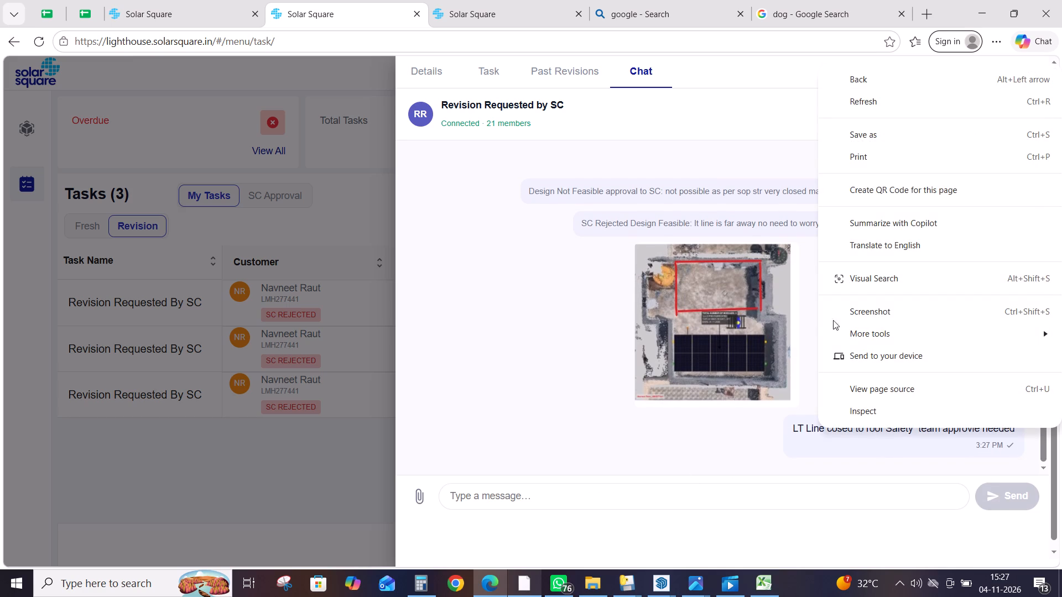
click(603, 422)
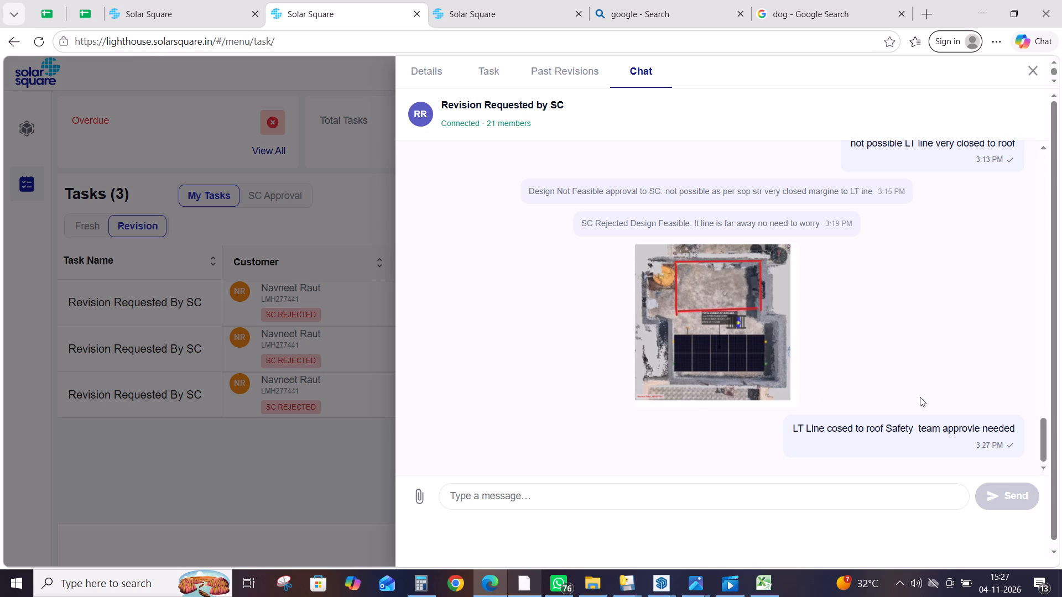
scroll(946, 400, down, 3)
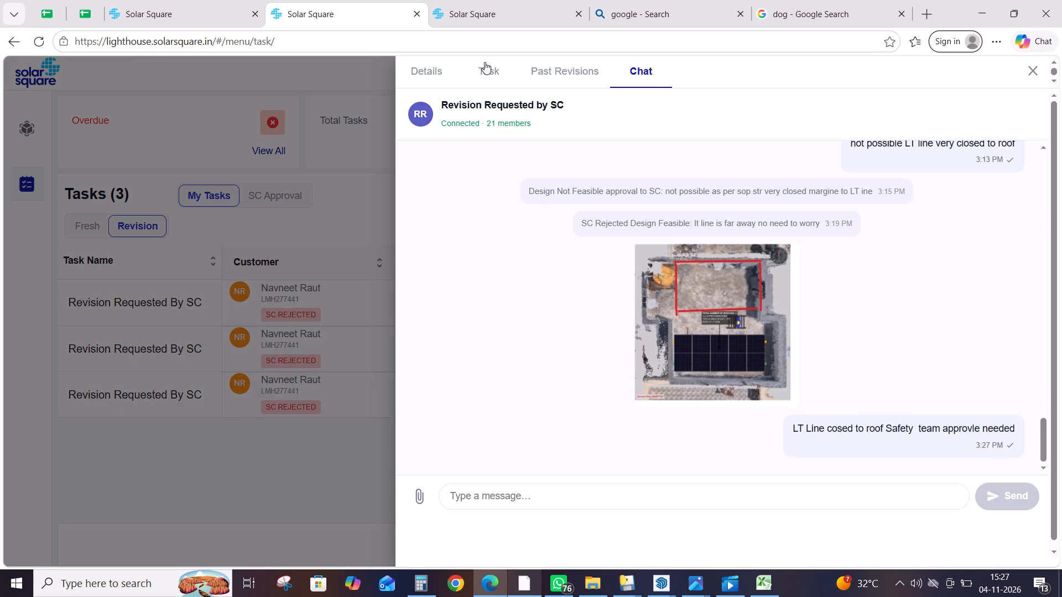
Set the revision task's next action to Design Not Feasible.
click(481, 69)
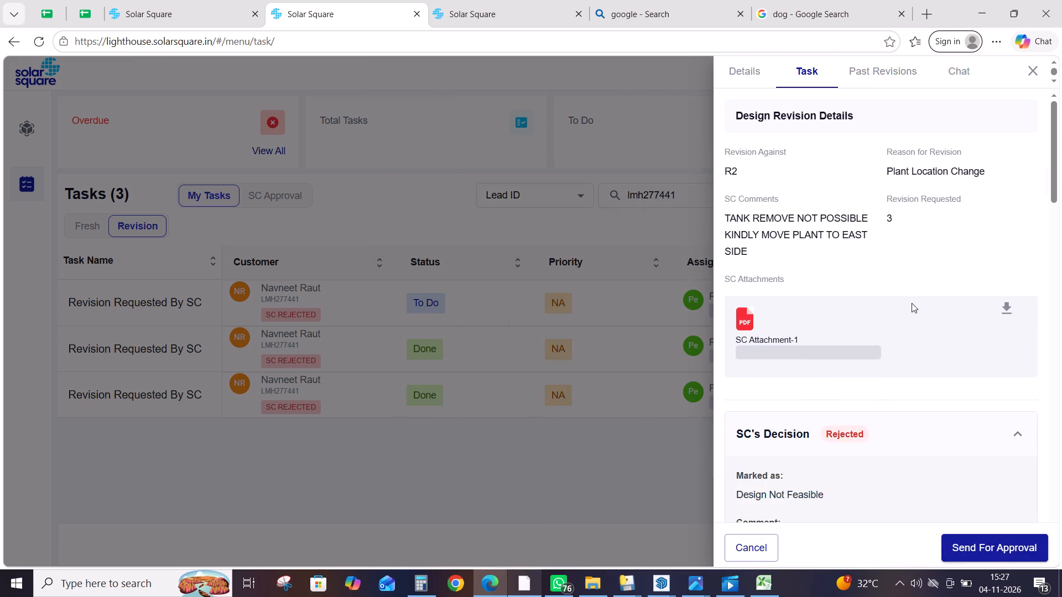
scroll(848, 175, down, 16)
scroll(904, 322, down, 7)
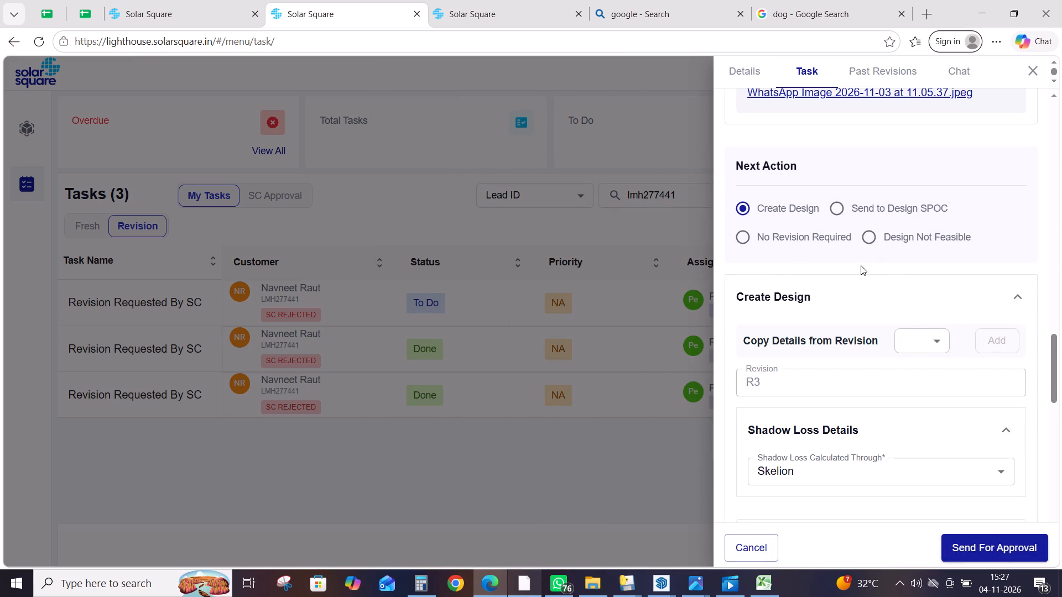
click(866, 237)
Start the comment for the Design Not Feasible action with the word "safety".
scroll(853, 288, down, 3)
click(816, 383)
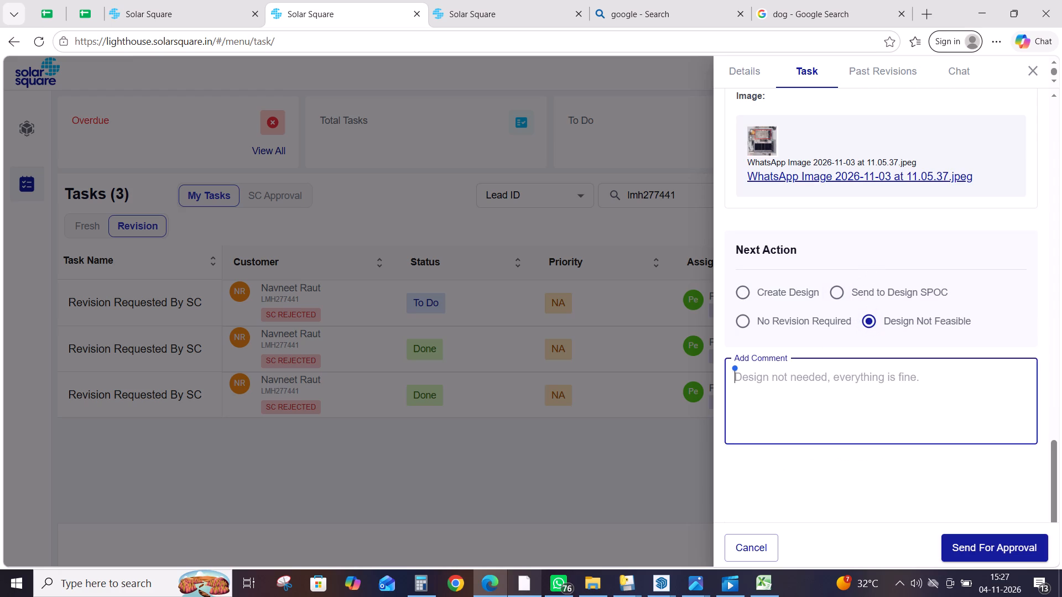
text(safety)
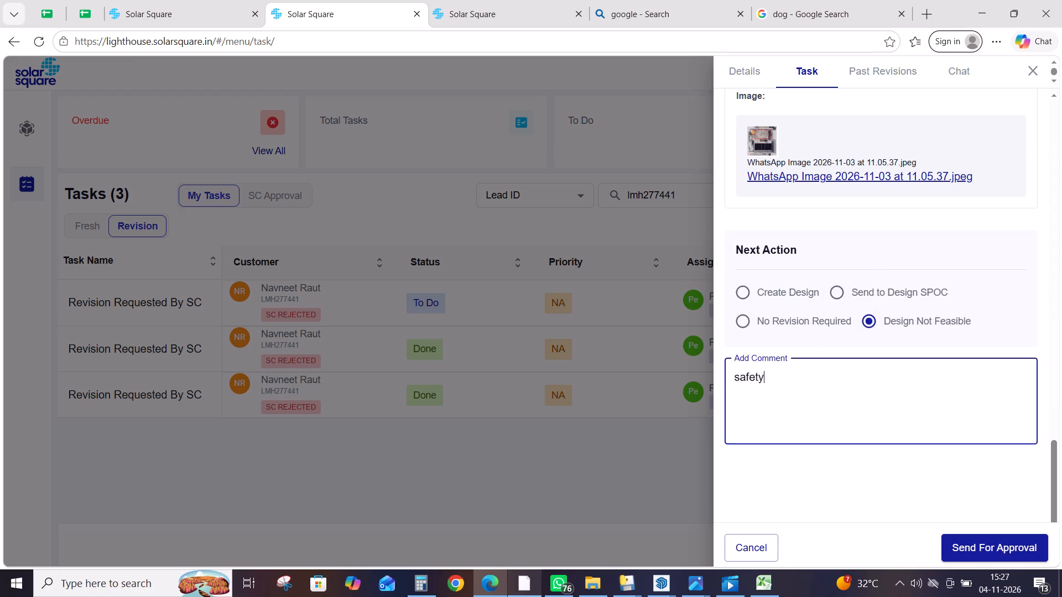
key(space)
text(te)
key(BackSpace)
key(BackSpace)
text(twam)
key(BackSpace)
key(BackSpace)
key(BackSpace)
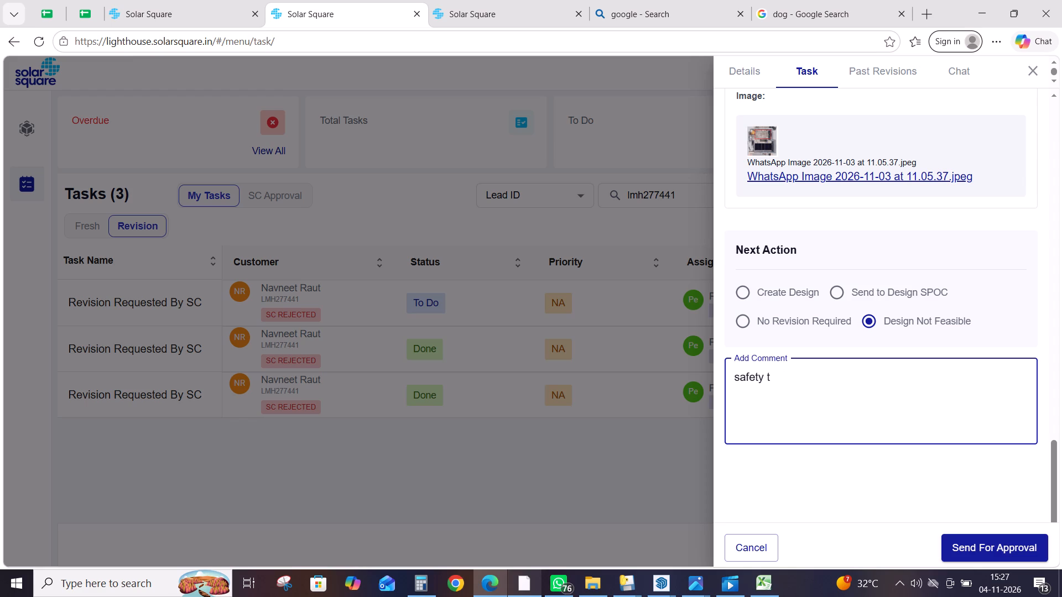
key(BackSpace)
Clear the started comment for the Design Not Feasible action and rewrite it as "safety approvle".
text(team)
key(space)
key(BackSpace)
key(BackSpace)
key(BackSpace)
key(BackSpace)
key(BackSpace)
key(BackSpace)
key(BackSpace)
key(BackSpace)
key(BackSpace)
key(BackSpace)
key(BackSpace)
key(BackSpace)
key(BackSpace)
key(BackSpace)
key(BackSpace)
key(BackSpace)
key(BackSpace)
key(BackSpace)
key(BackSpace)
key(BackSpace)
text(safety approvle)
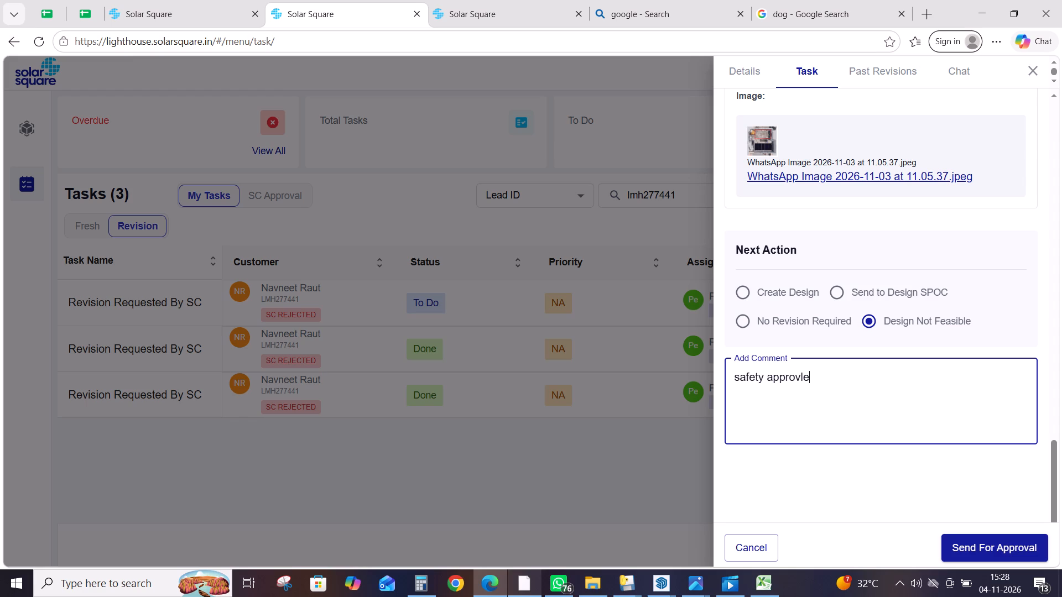